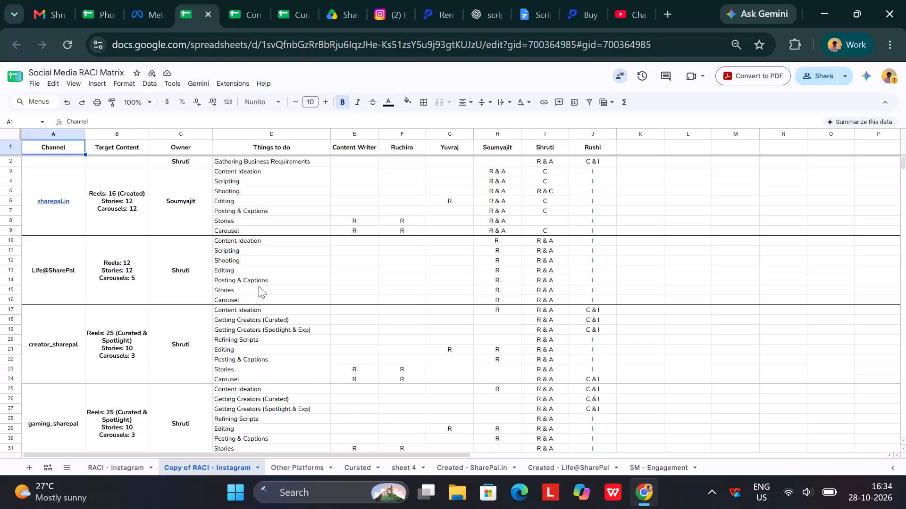
View the Created - Life@SharePal and Created - SharePal.in sheets of the RACI matrix.
left_click(531, 461)
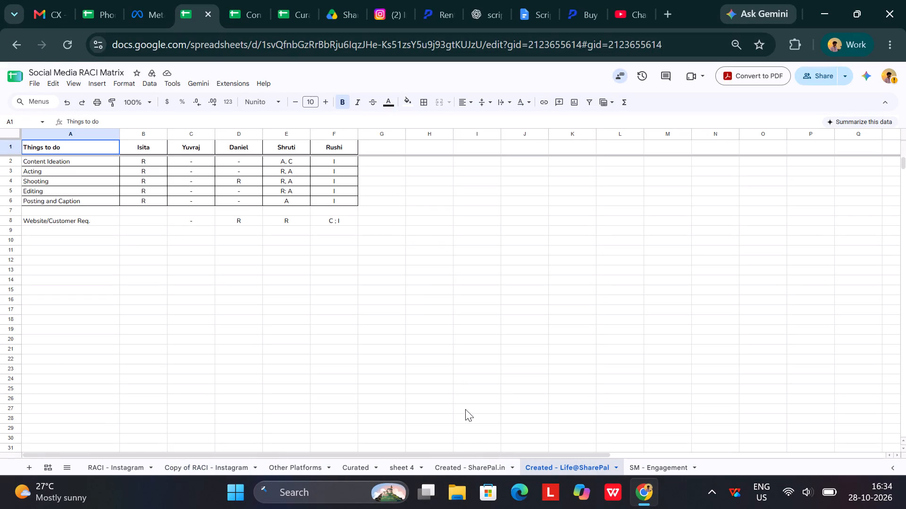
left_click(466, 462)
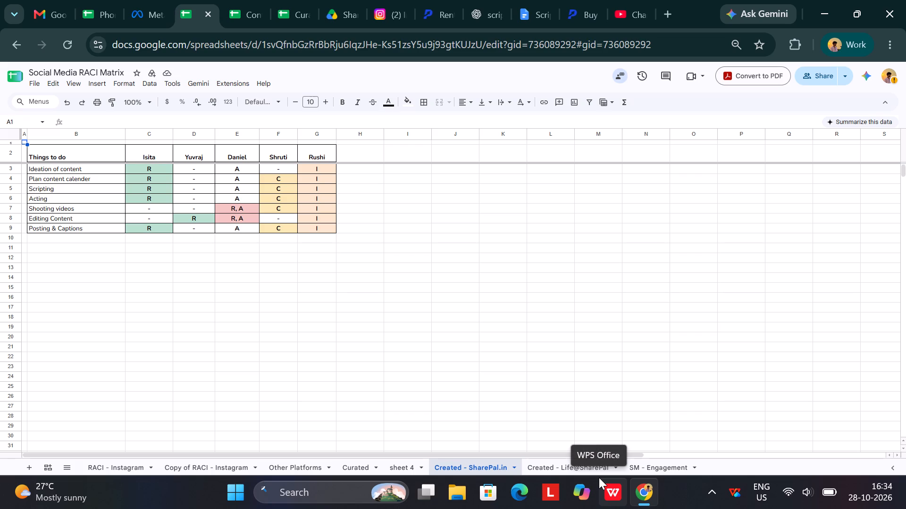
Review the SM - Engagement, sheet 4, Curated, Other Platforms, RACI - Instagram and Copy of RACI - Instagram sheets.
left_click(631, 467)
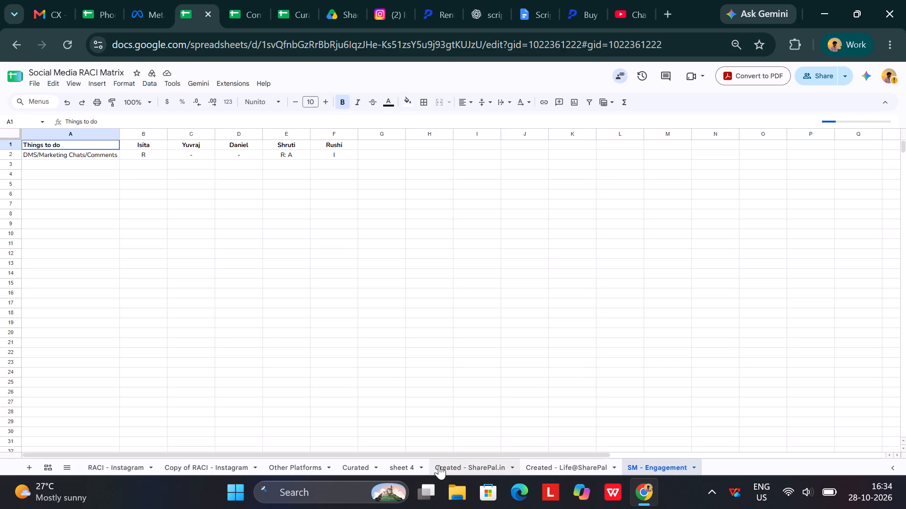
left_click(411, 463)
left_click(368, 463)
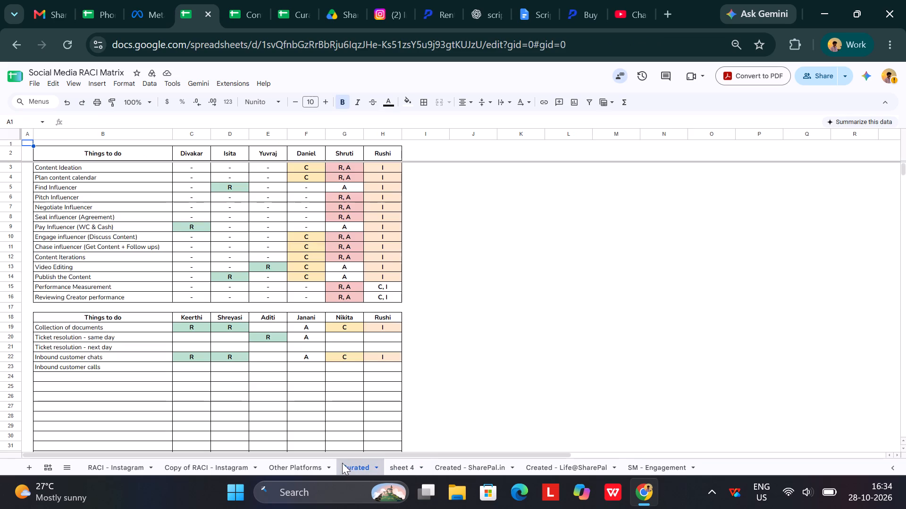
left_click(302, 461)
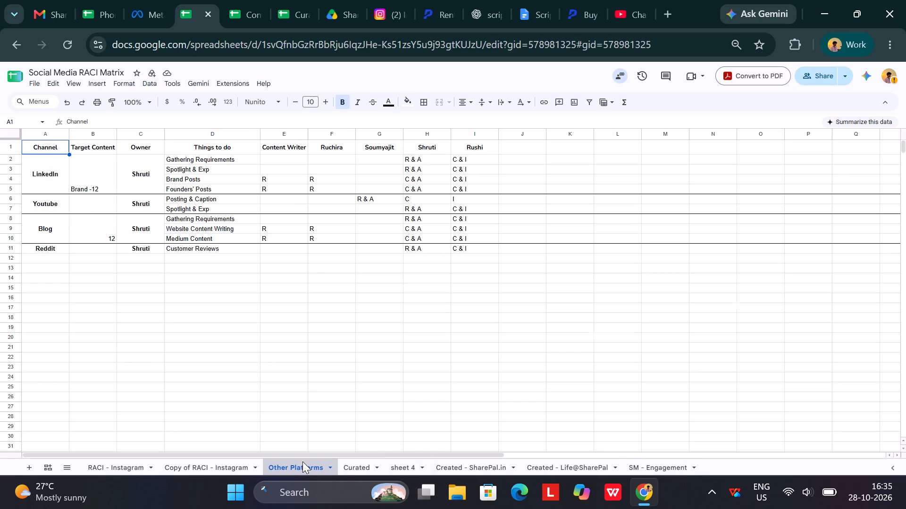
left_click(207, 464)
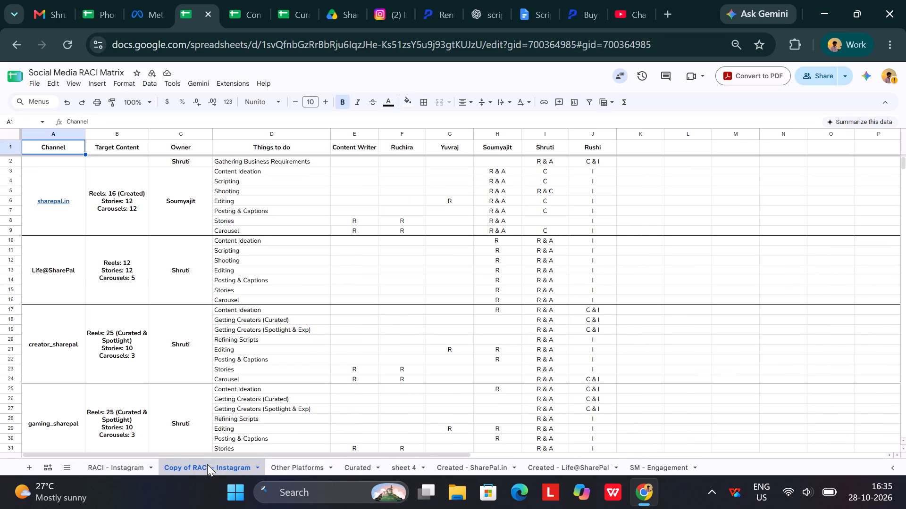
left_click(127, 460)
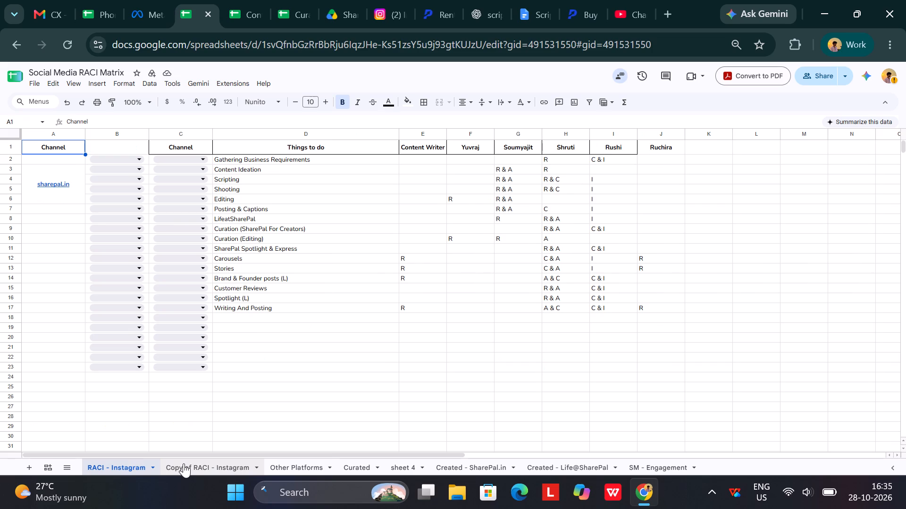
left_click(184, 463)
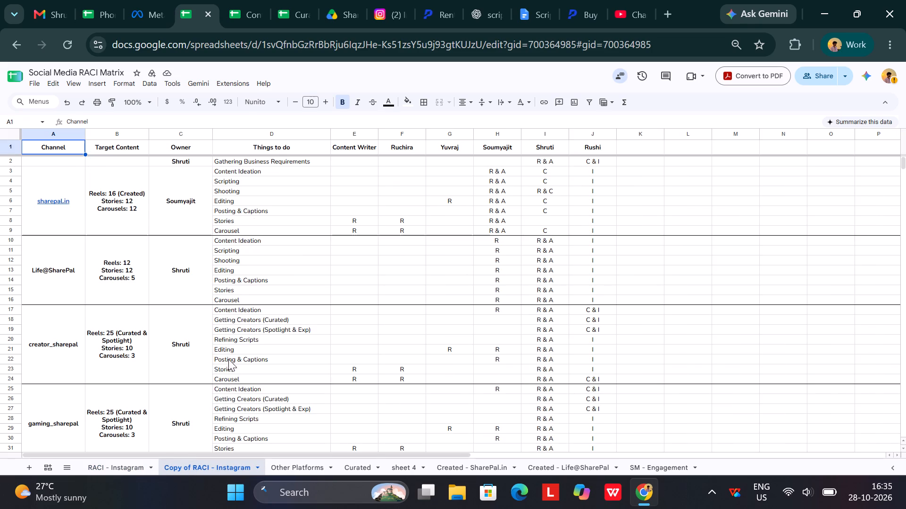
Look over the pre-owned GoPro Hero script in the Scripts 2026 second half document.
left_click(537, 2)
scroll(470, 328, "up", 1)
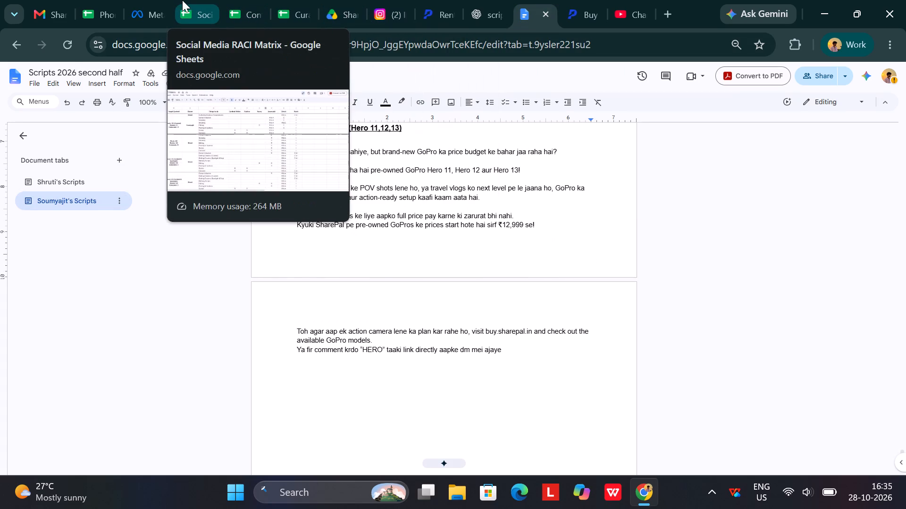
Switch to the sharepal.in Instagram profile and watch the racing wheel rental reel.
left_click(396, 0)
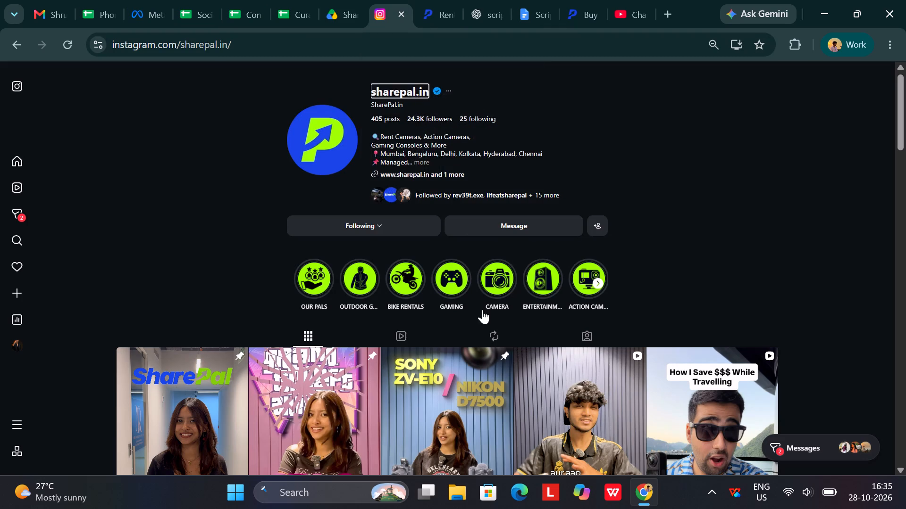
scroll(487, 364, "down", 4)
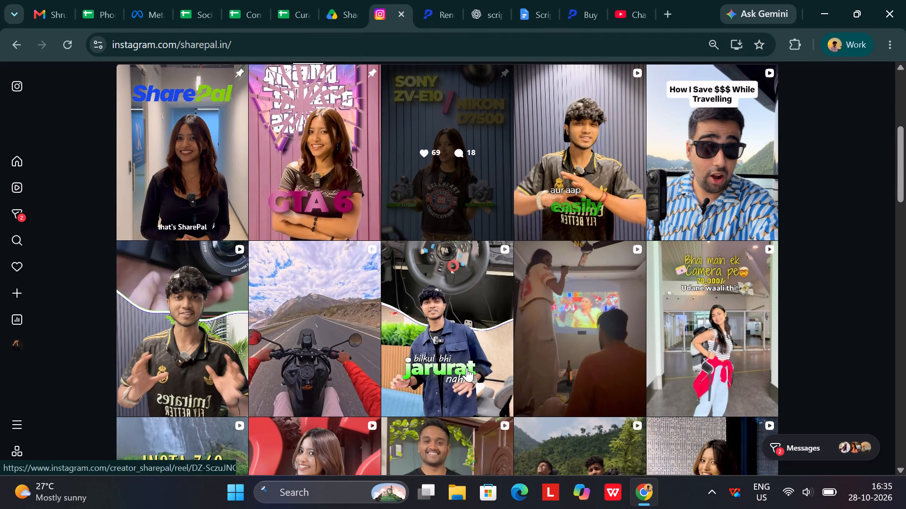
scroll(472, 378, "down", 2)
left_click(465, 238)
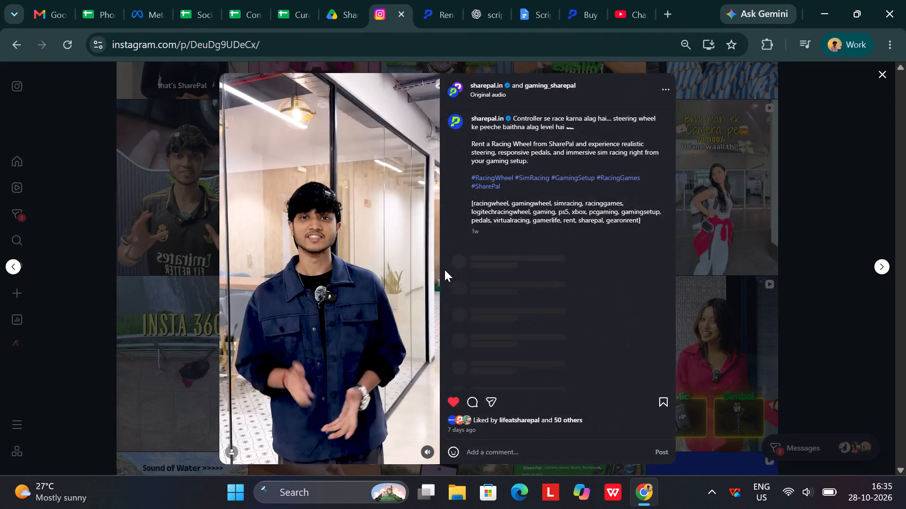
left_click(338, 365)
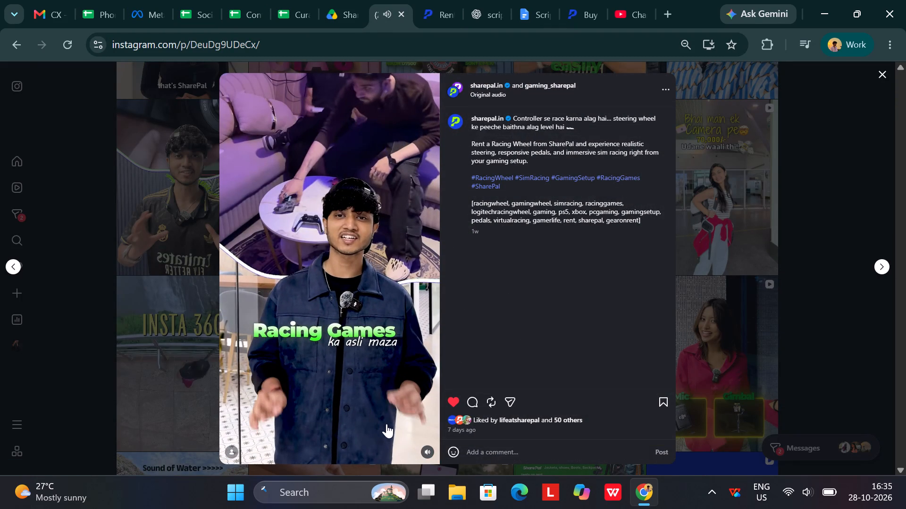
left_click(405, 345)
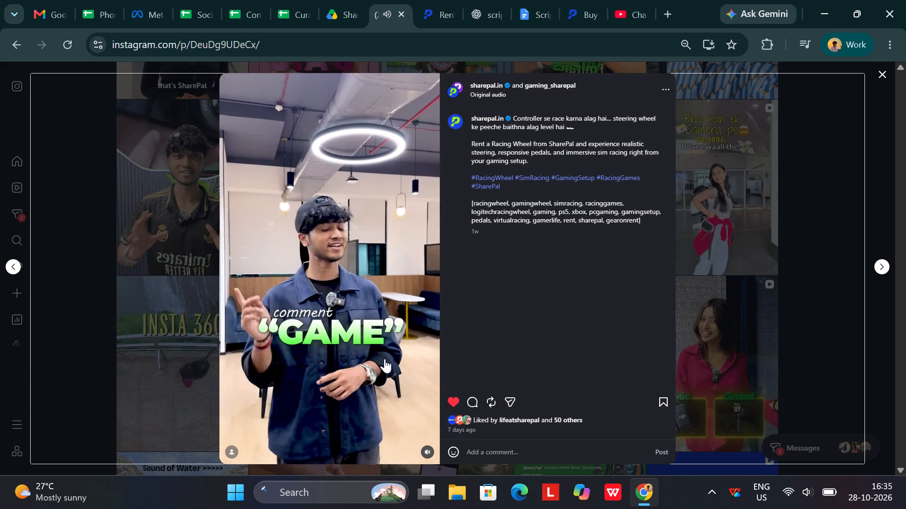
left_click(317, 230)
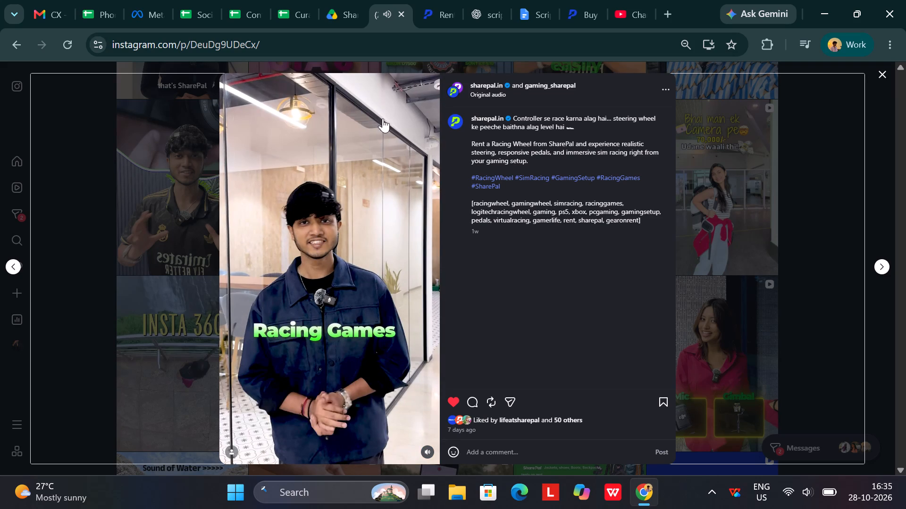
Switch to the Meta Business inbox, open its Automation page and examine the list of existing automations.
left_click(154, 0)
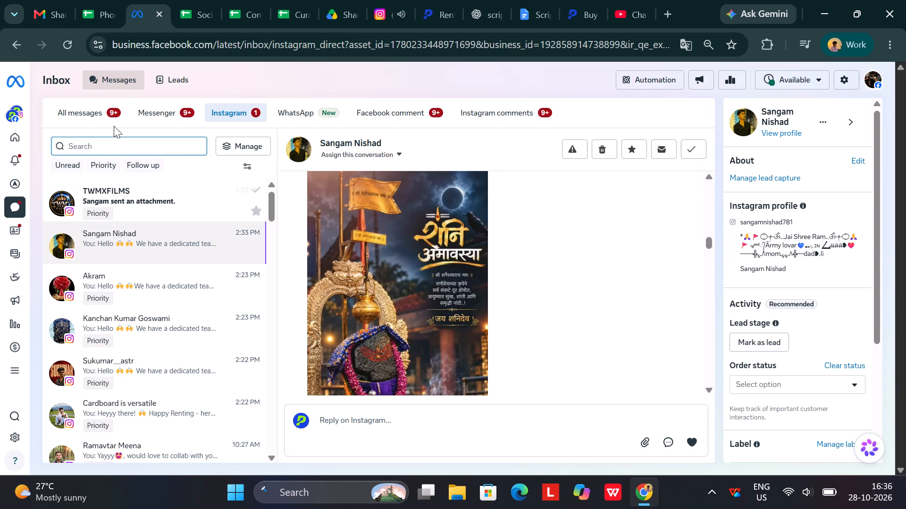
left_click(650, 78)
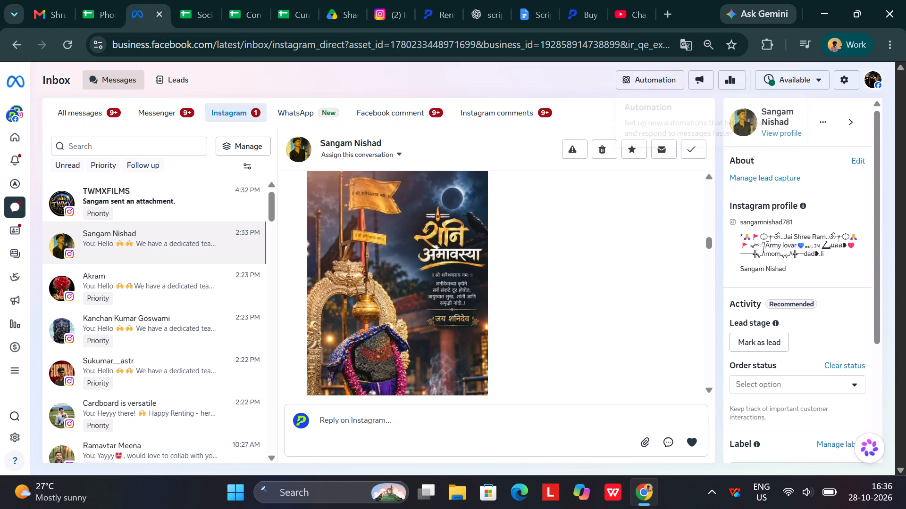
left_click(646, 107)
left_click(646, 87)
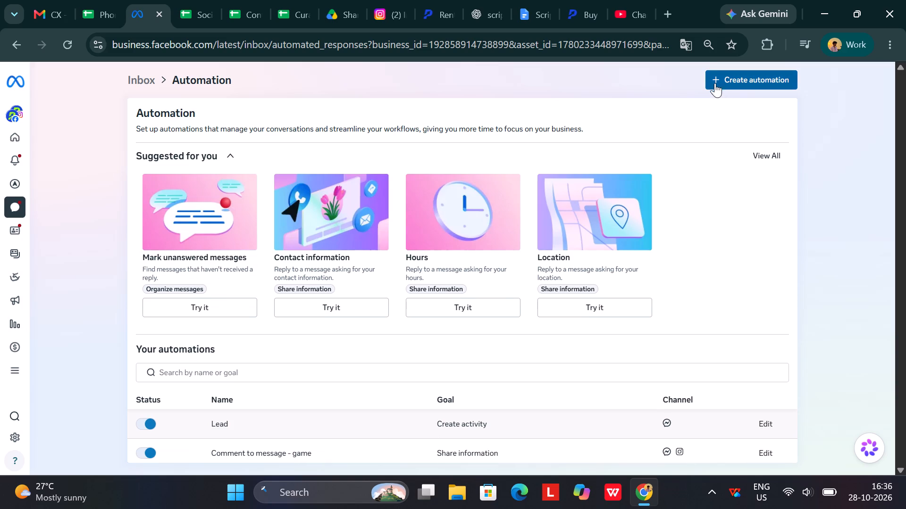
scroll(521, 268, "down", 5)
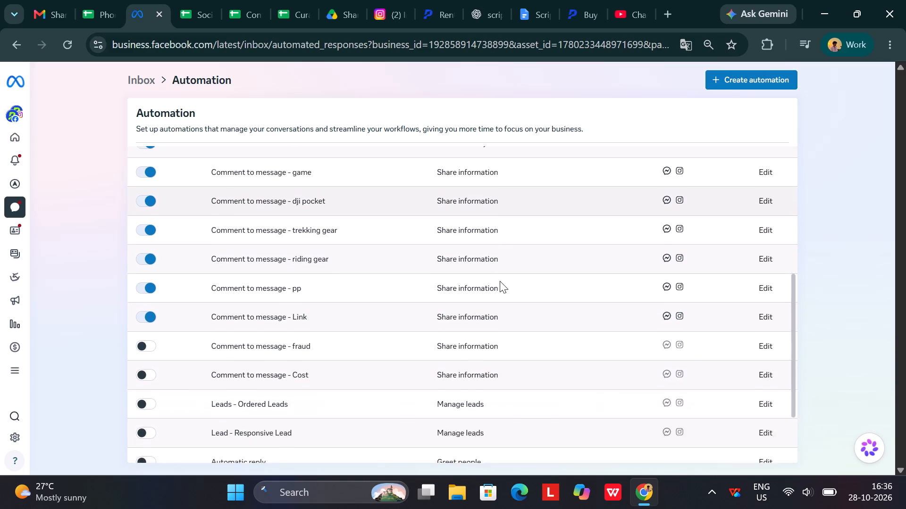
scroll(500, 281, "up", 1)
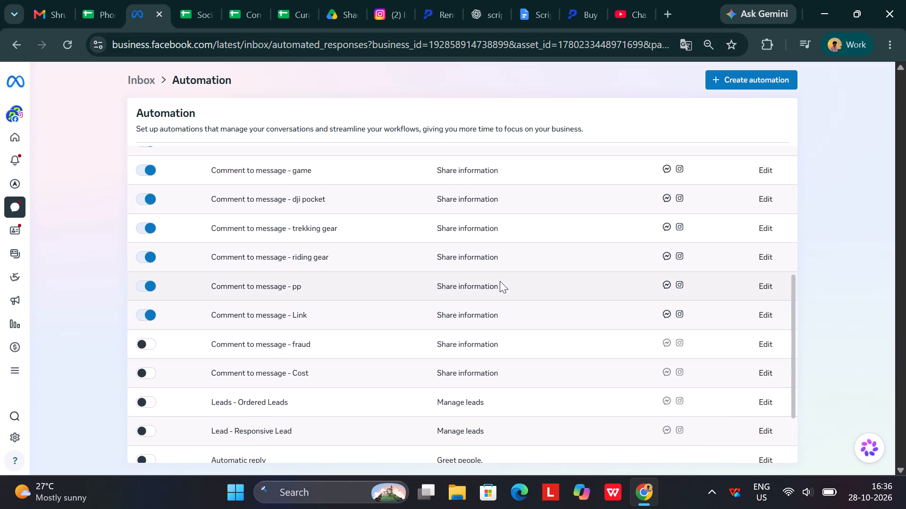
scroll(500, 281, "down", 4)
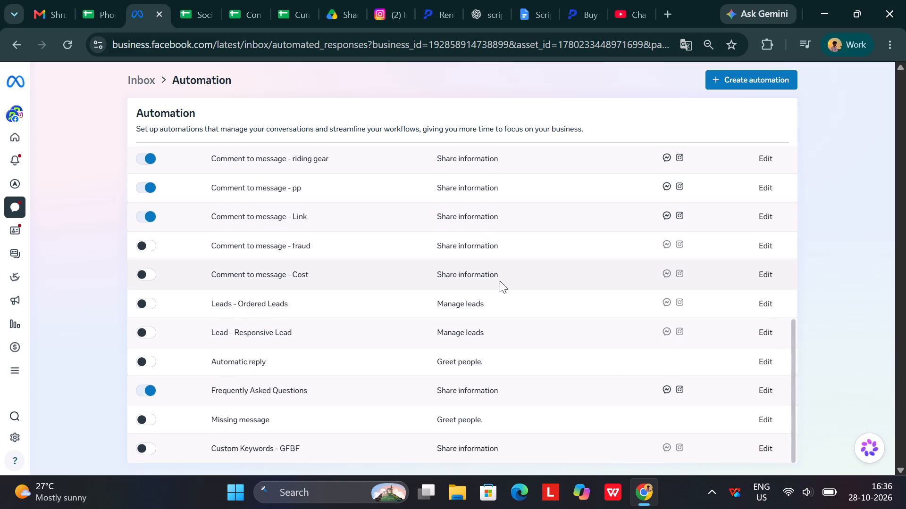
scroll(500, 281, "up", 1)
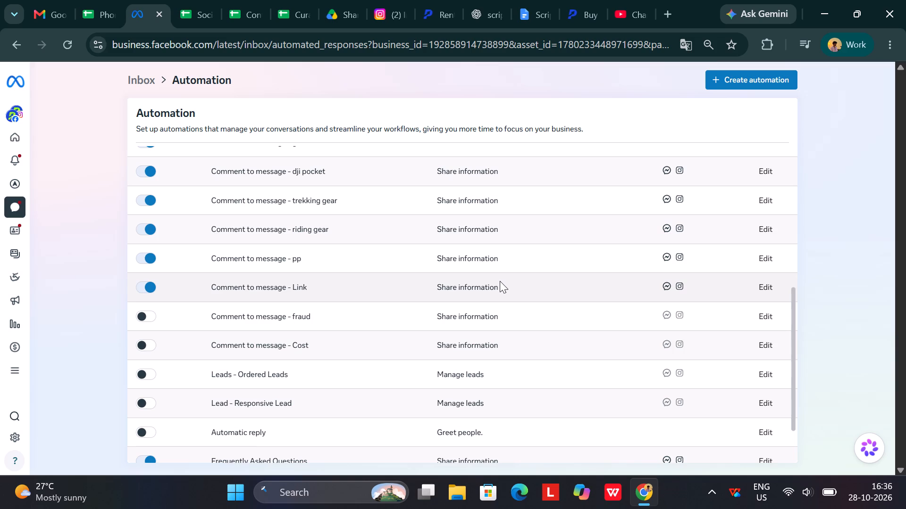
Open the "Comment to message - game" automation and review its keywords and reply settings.
scroll(500, 281, "up", 2)
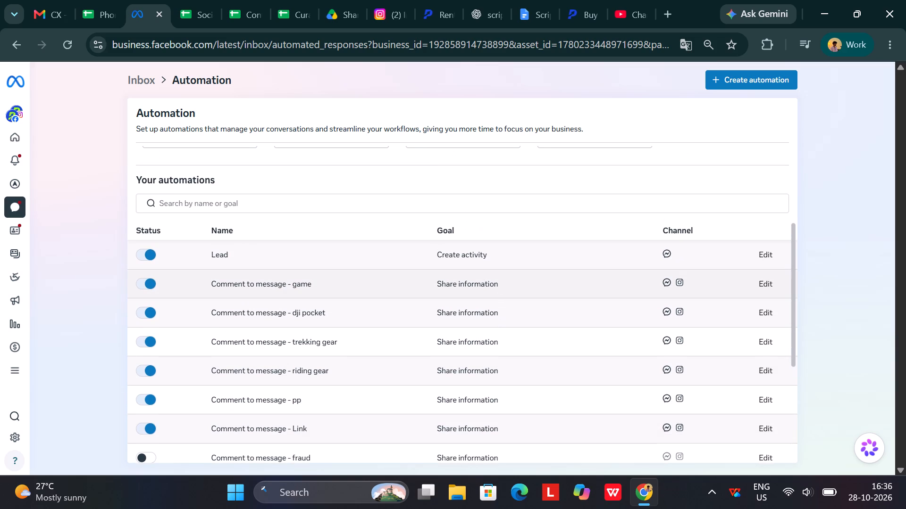
left_click(274, 278)
left_click(763, 286)
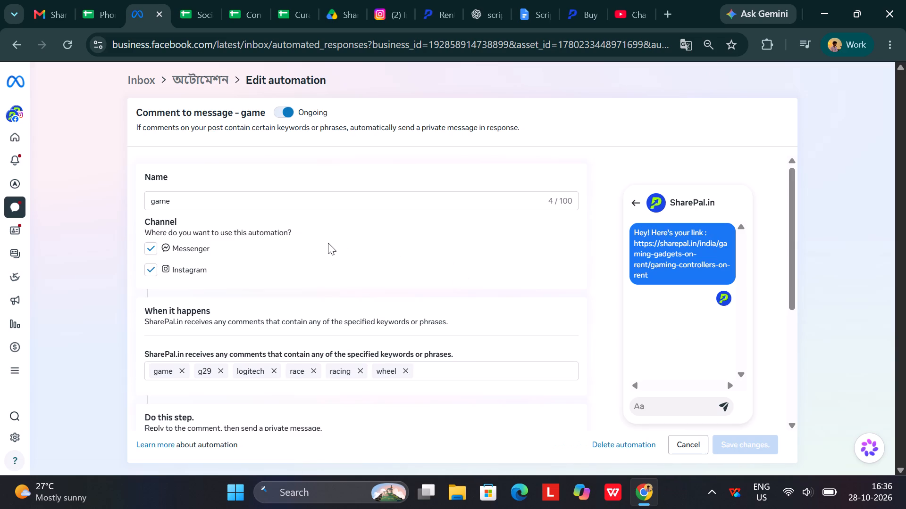
scroll(328, 243, "down", 6)
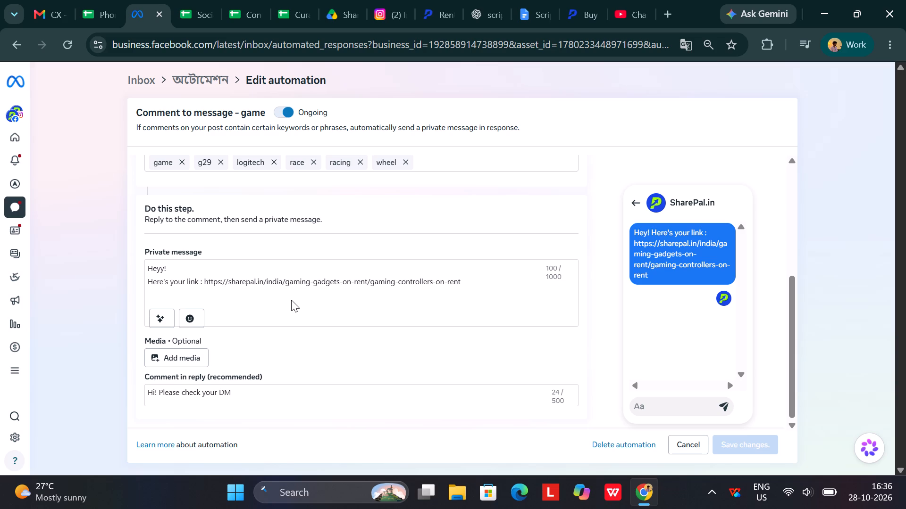
Review the game automation's name, channels and keywords once more, and return to the automations overview.
scroll(291, 300, "up", 6)
scroll(247, 212, "up", 3)
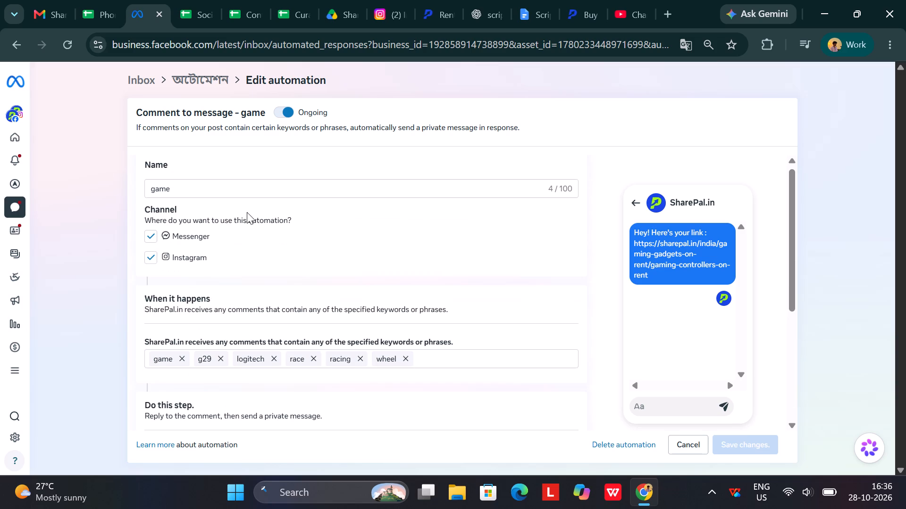
scroll(247, 212, "up", 3)
left_click(223, 84)
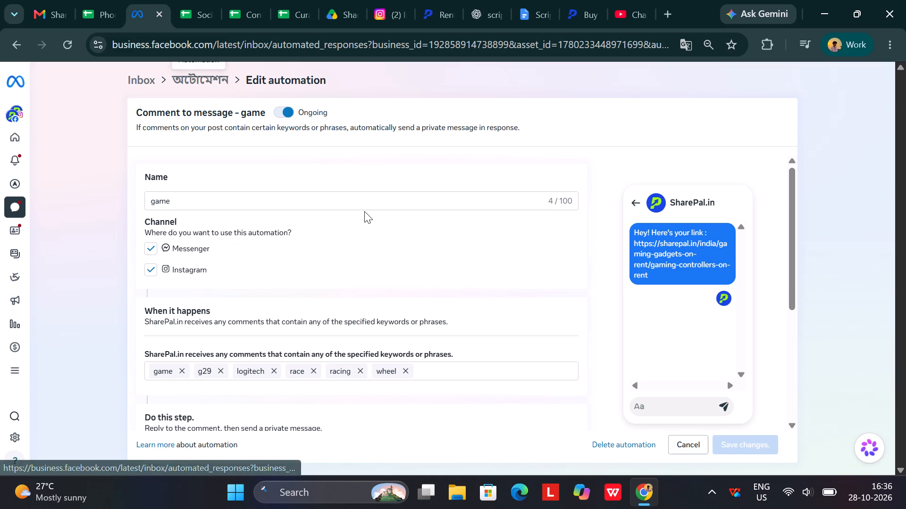
left_click(206, 76)
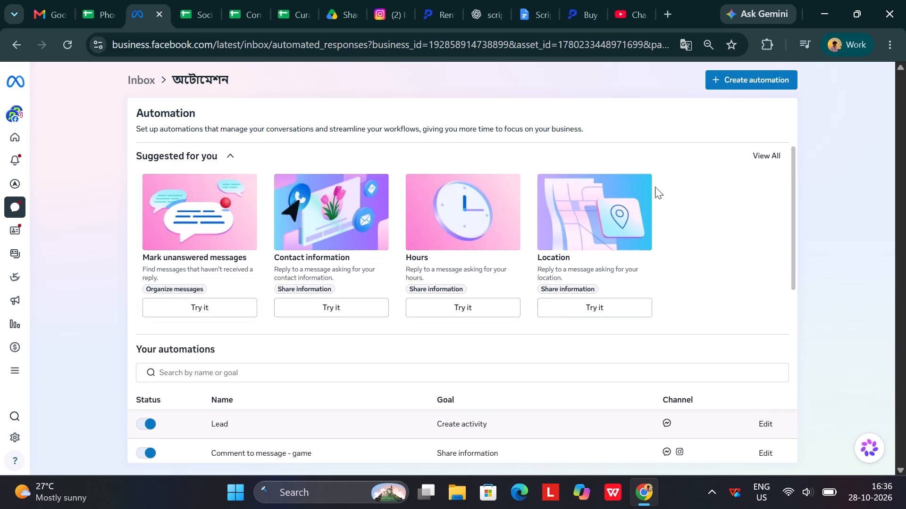
Watch the pre-owned vlogging camera reel on SharePal's Instagram profile and check which keyword viewers are asked to comment.
left_click(387, 0)
left_click(141, 240)
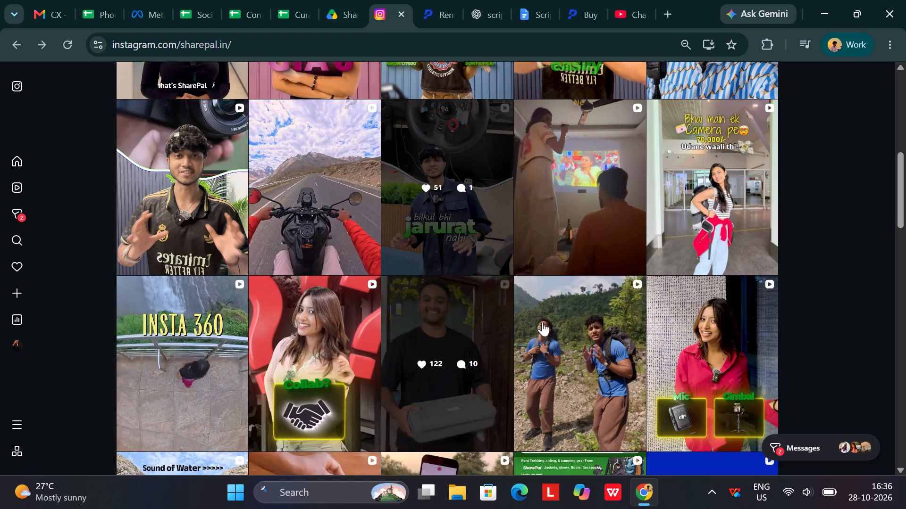
scroll(450, 315, "up", 1)
left_click(194, 289)
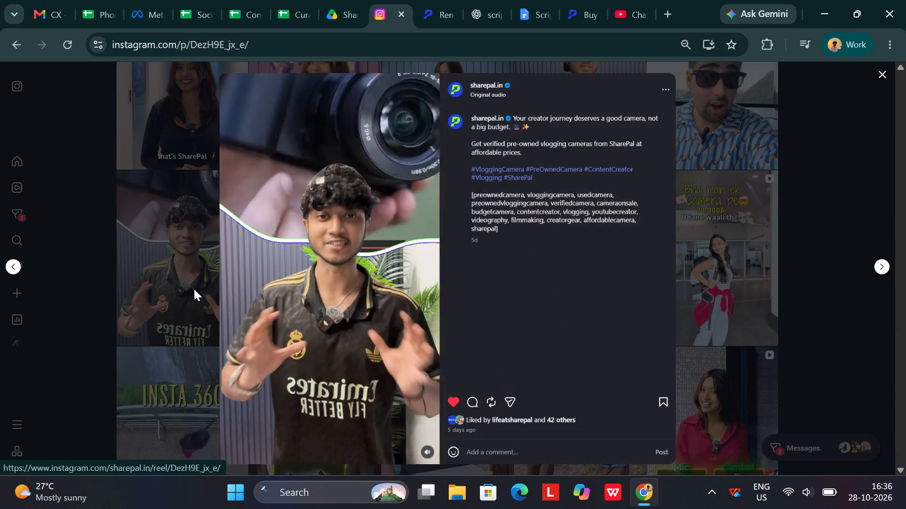
scroll(533, 322, "down", 2)
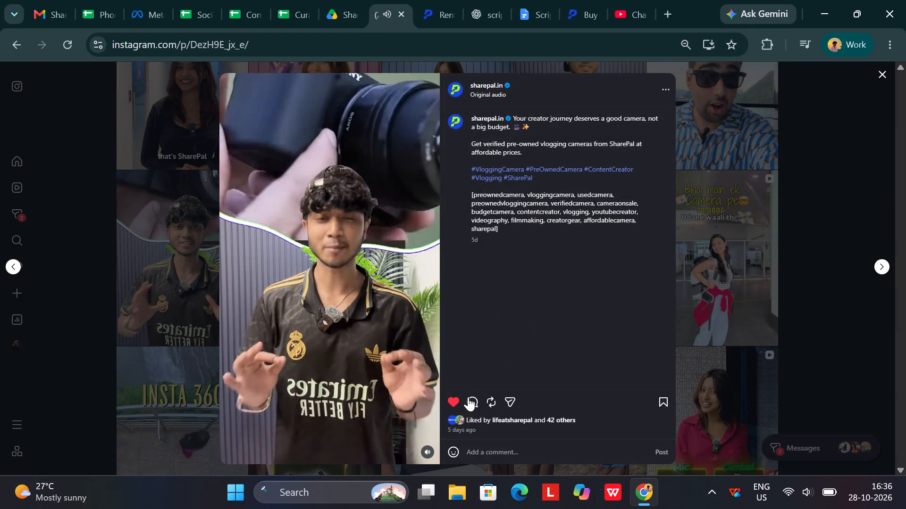
left_click(468, 397)
scroll(490, 390, "down", 5)
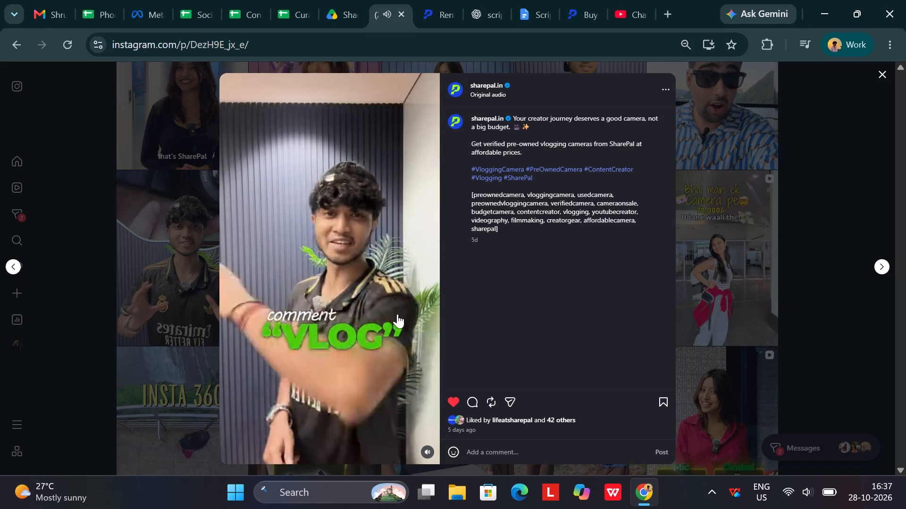
left_click(339, 246)
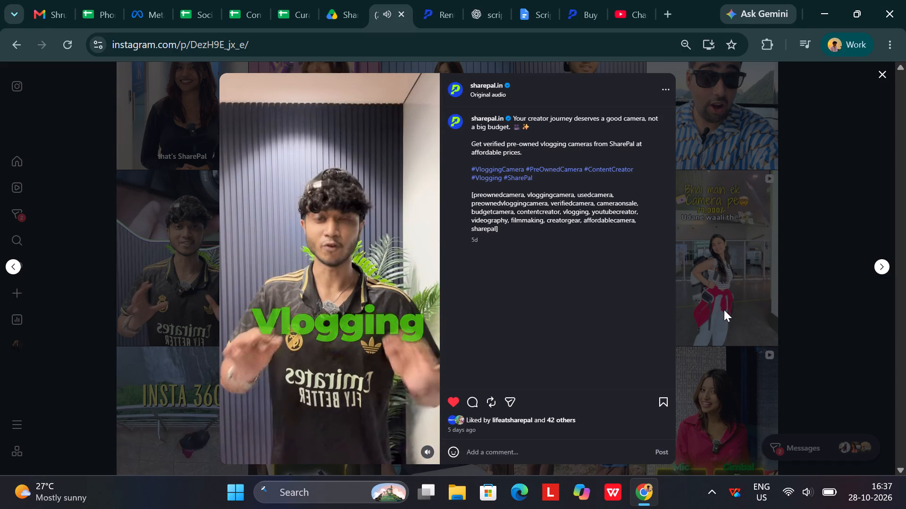
left_click(724, 310)
Create a new Meta inbox automation from the Comment to message template and name it "Vlogging camera resale".
left_click(331, 0)
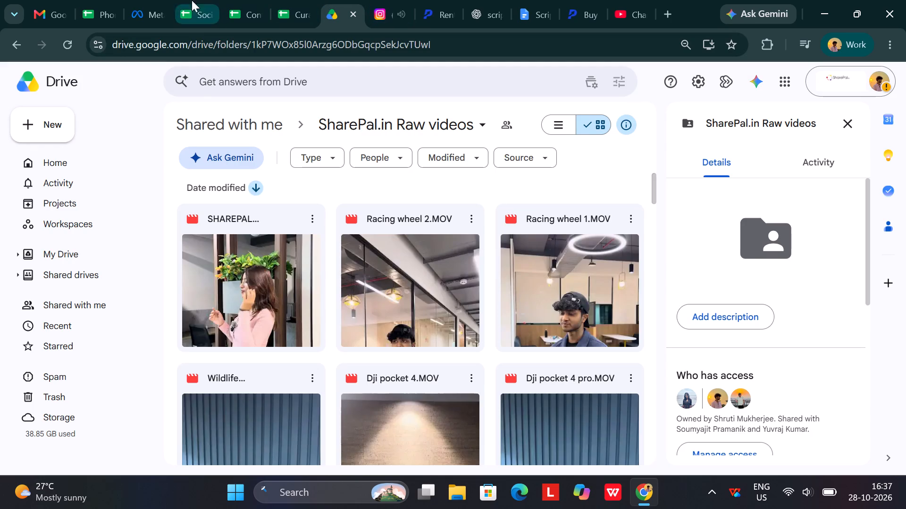
left_click(159, 0)
left_click(730, 74)
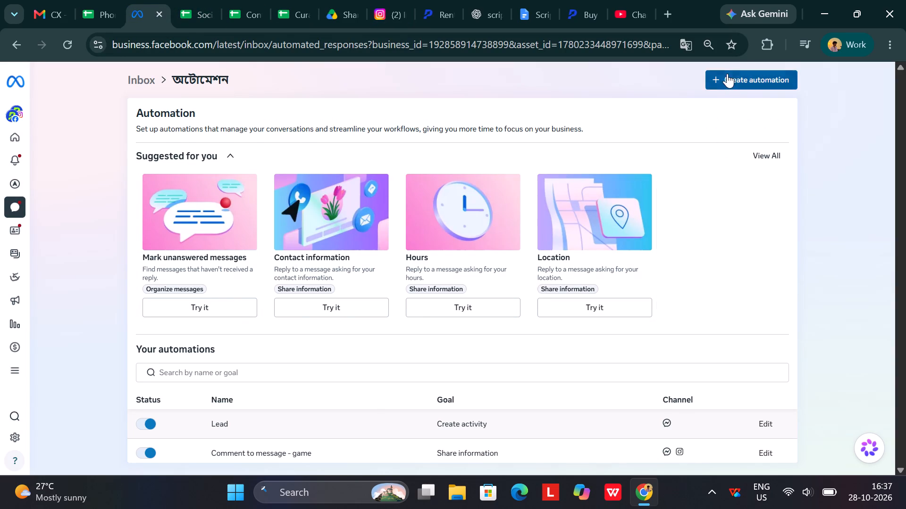
scroll(469, 325, "down", 7)
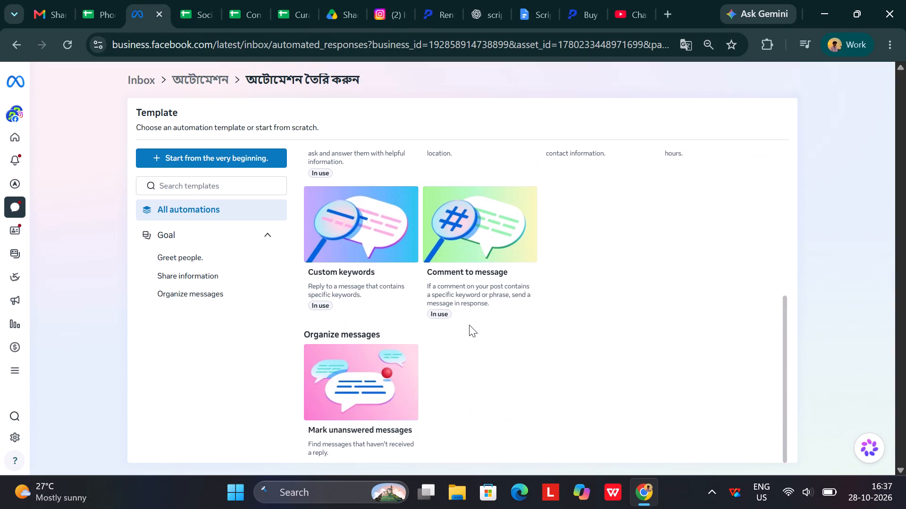
scroll(489, 252, "up", 9)
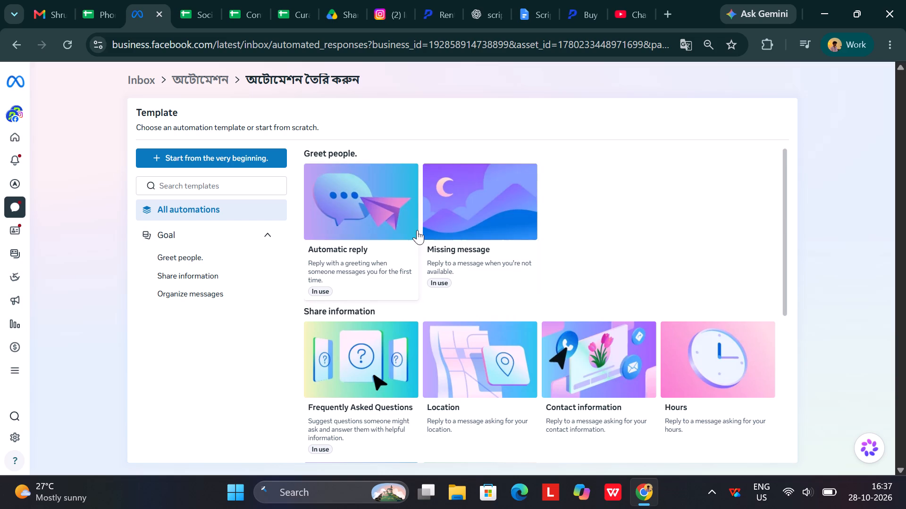
scroll(417, 230, "down", 2)
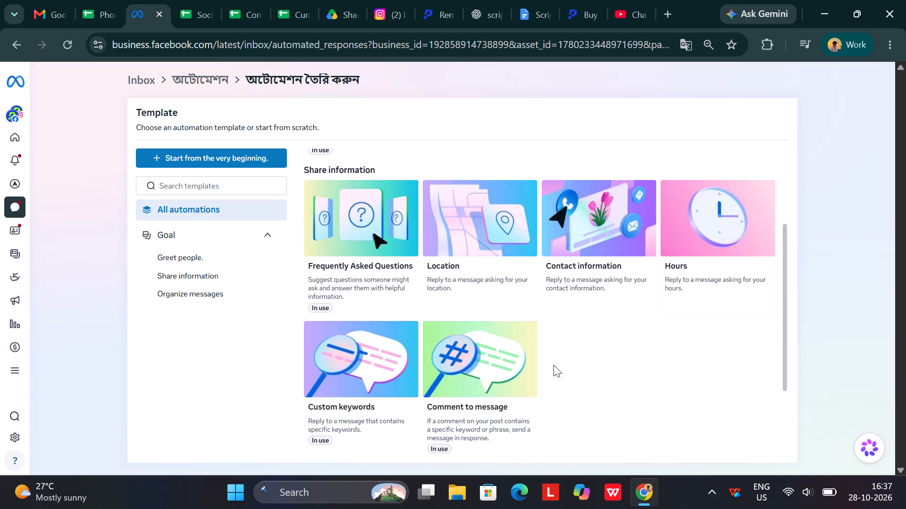
left_click(479, 369)
left_click(242, 202)
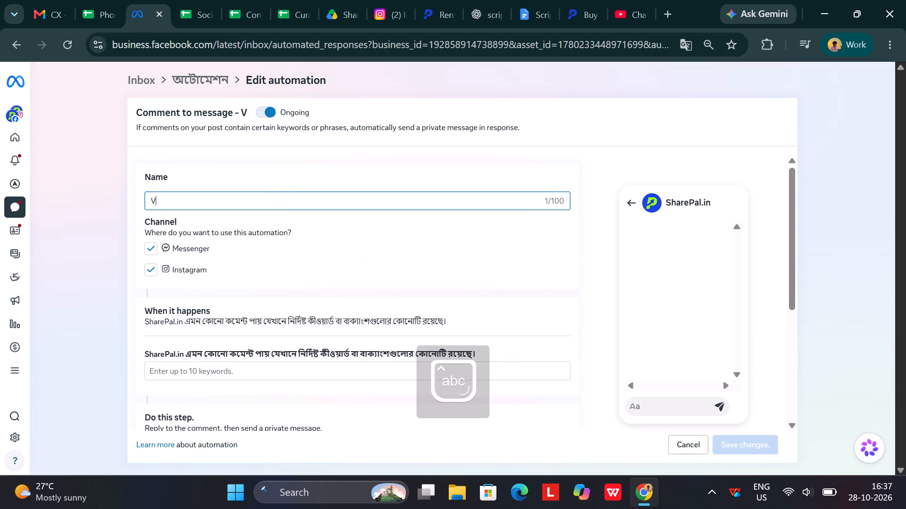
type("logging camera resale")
Add "vlog" and "camera" as the comment keywords that trigger the Vlogging camera resale automation.
scroll(282, 210, "down", 2)
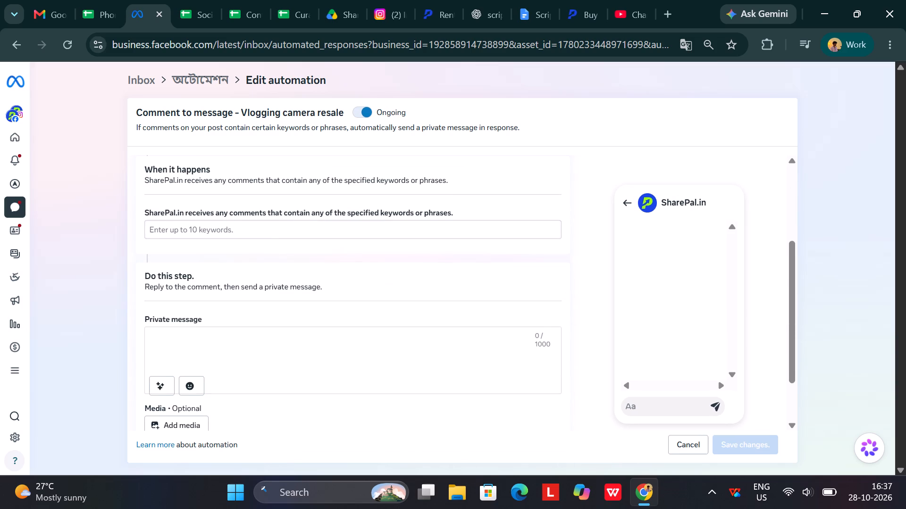
left_click(260, 229)
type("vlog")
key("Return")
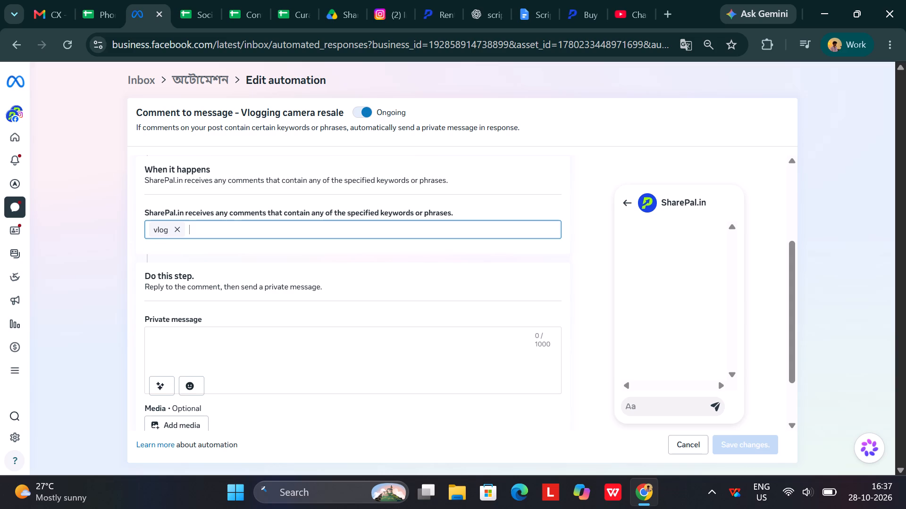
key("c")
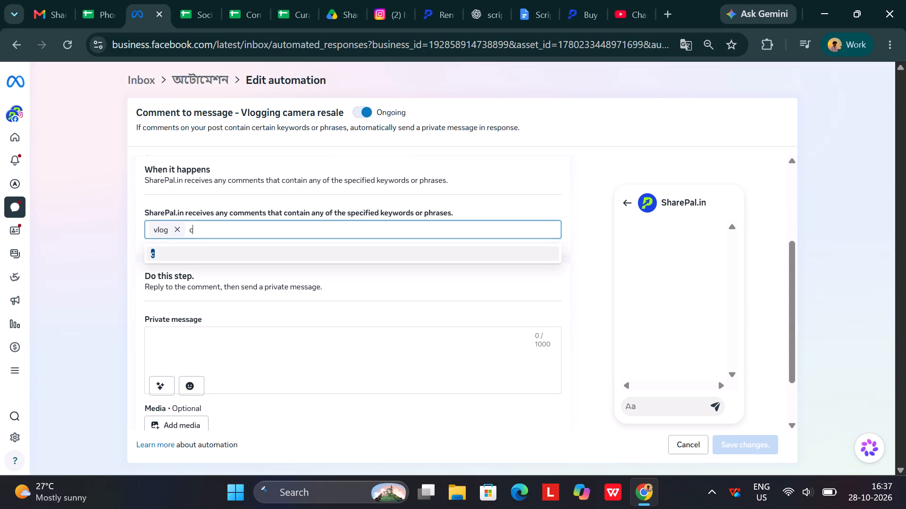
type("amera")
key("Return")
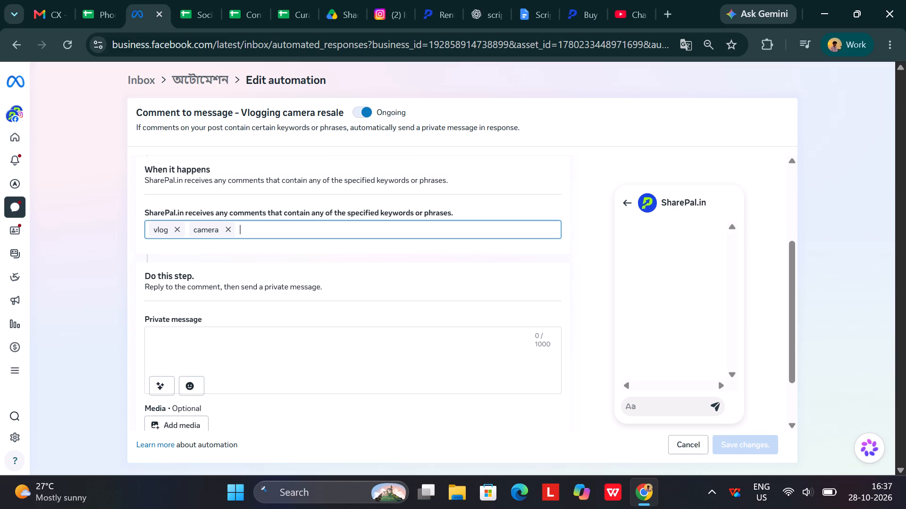
Add the trigger keywords vlog, blog and vlogging to the Vlogging camera resale automation.
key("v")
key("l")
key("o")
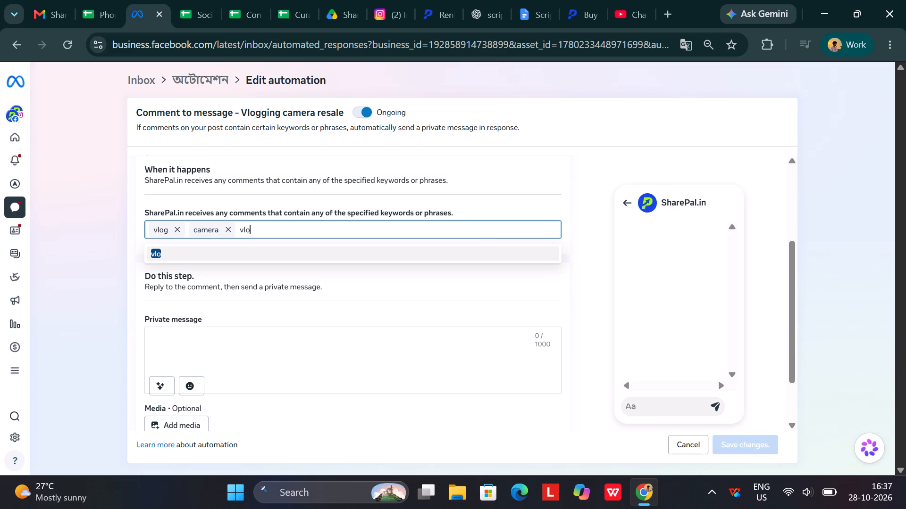
type("gg")
key("Return")
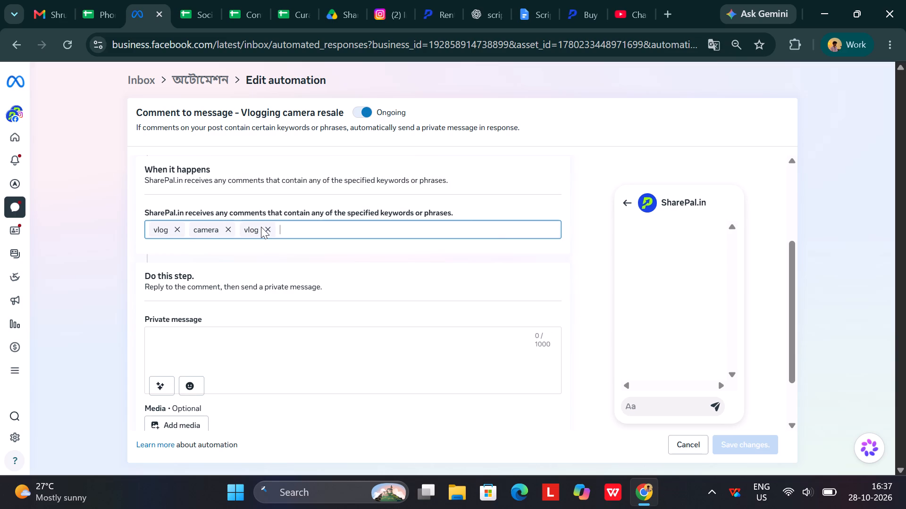
type("blog")
key("Return")
type("vlogging")
key("Return")
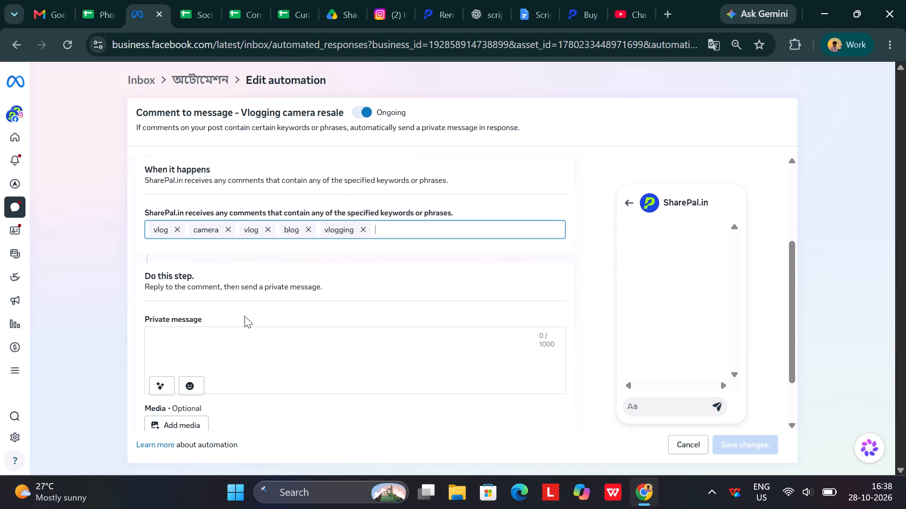
Write the private message as "Hii" with "Here's your link :" on a second line.
left_click(245, 339)
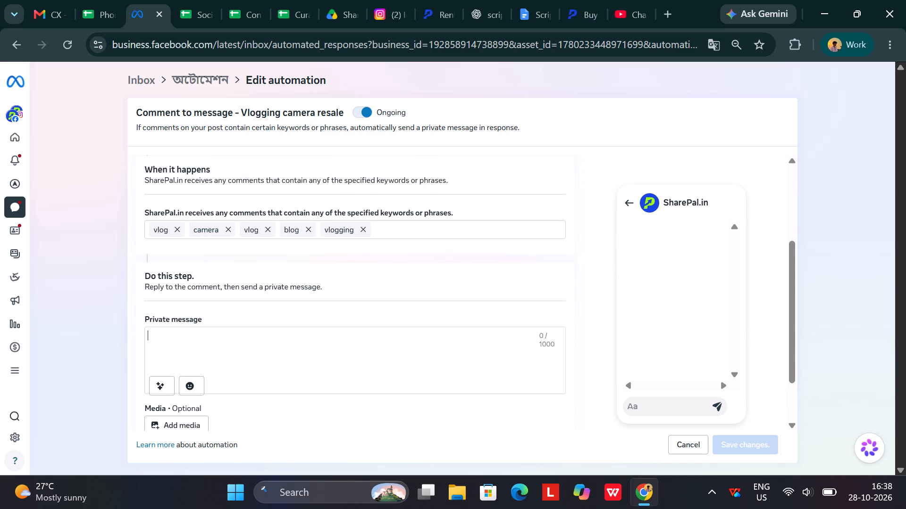
type("ii")
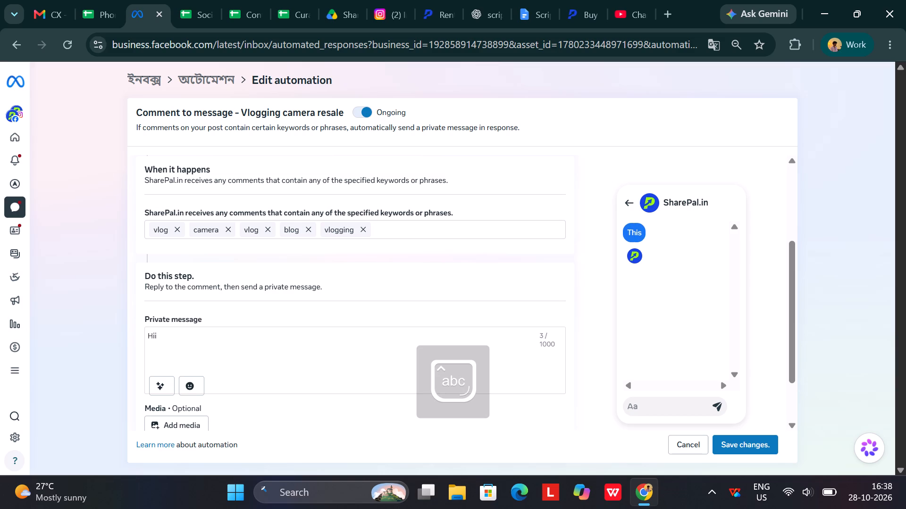
key("shift+Return")
type("ere")
type("'s your")
key("space")
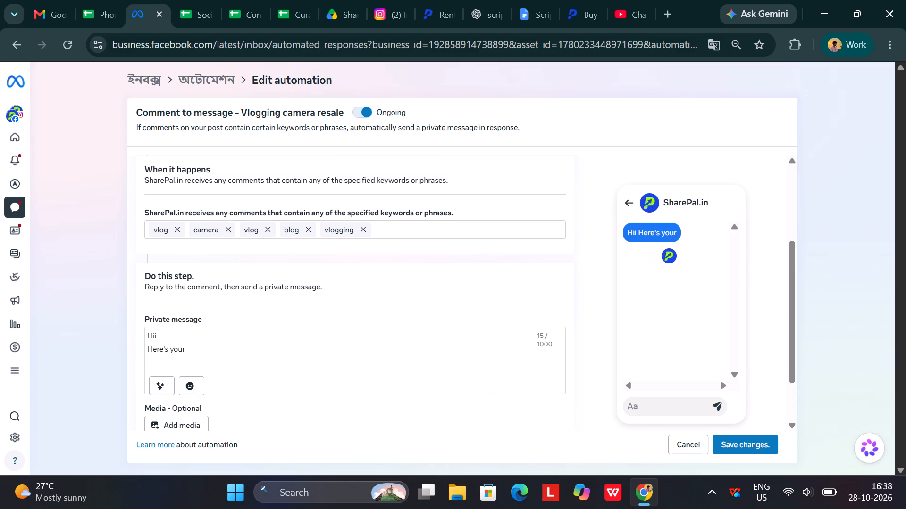
type("link :")
key("space")
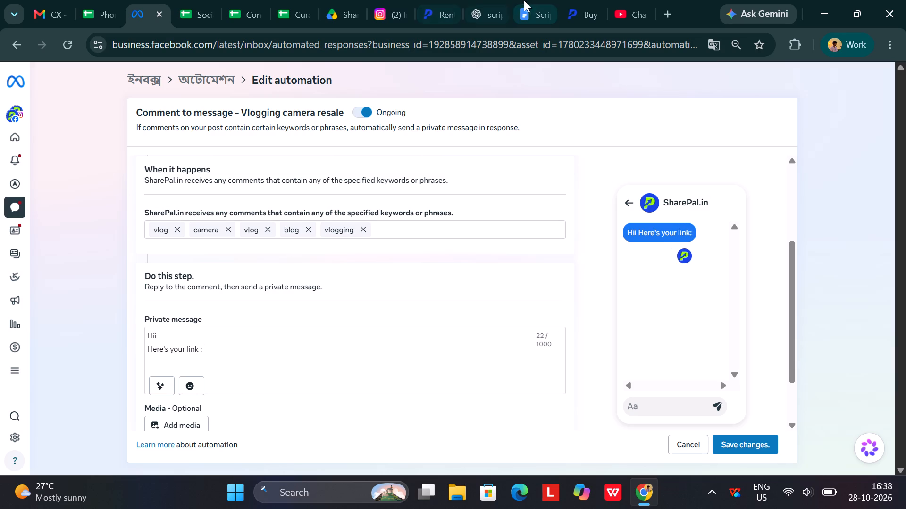
Copy the Vlogging Cameras category link from the SharePal Pre-Loved store and paste it after "Here's your link :" in the private message.
left_click(571, 0)
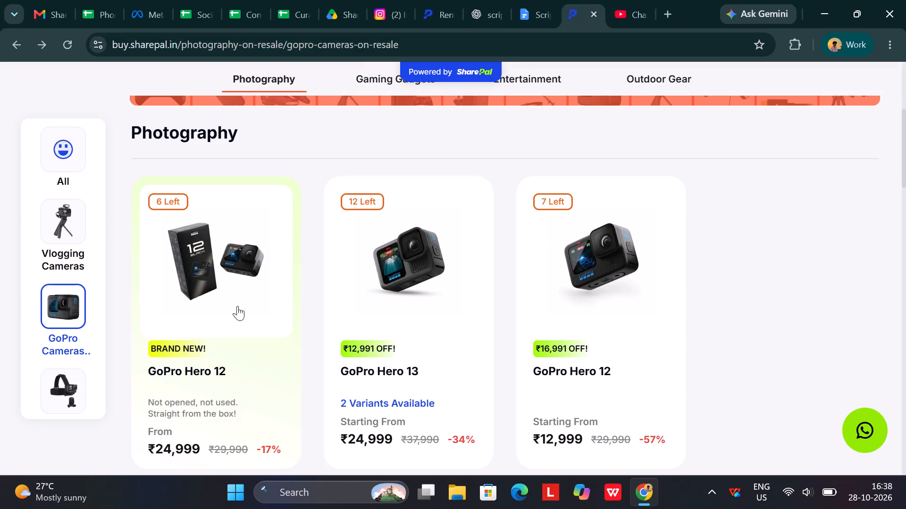
left_click(61, 217)
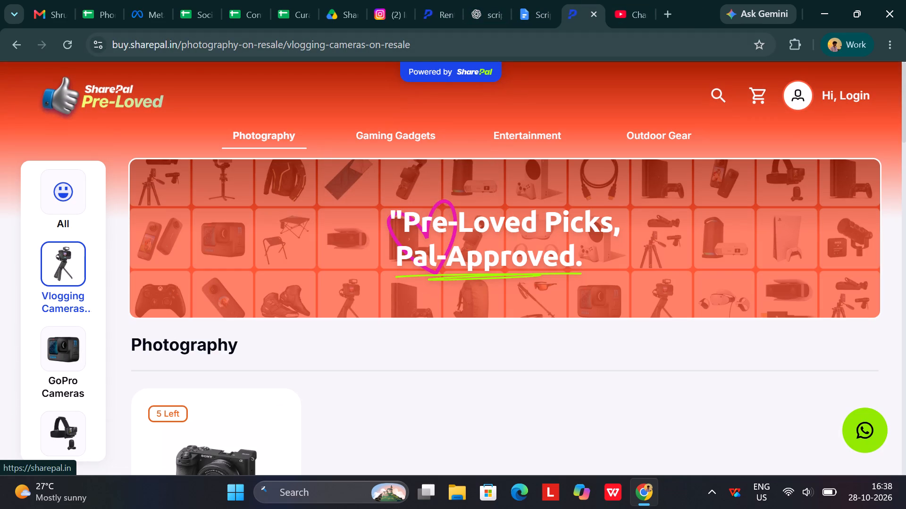
left_click(427, 49)
key("ctrl+c")
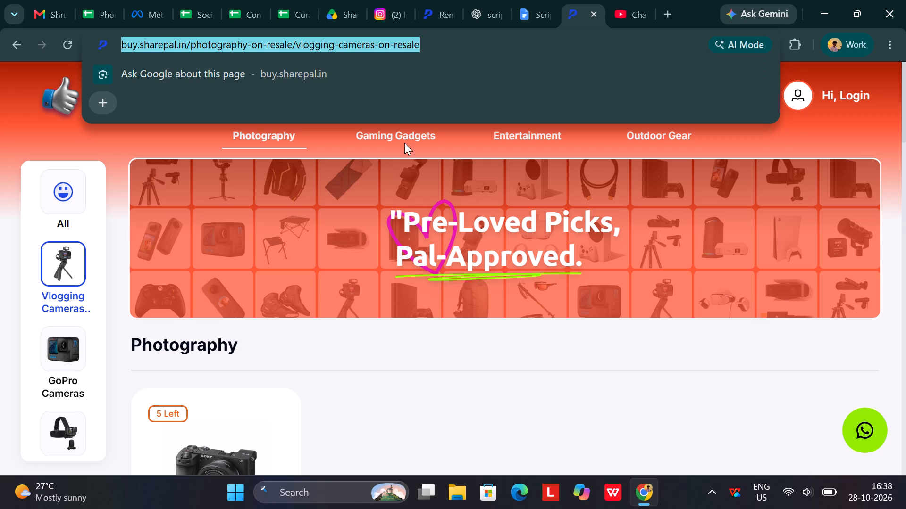
left_click(328, 391)
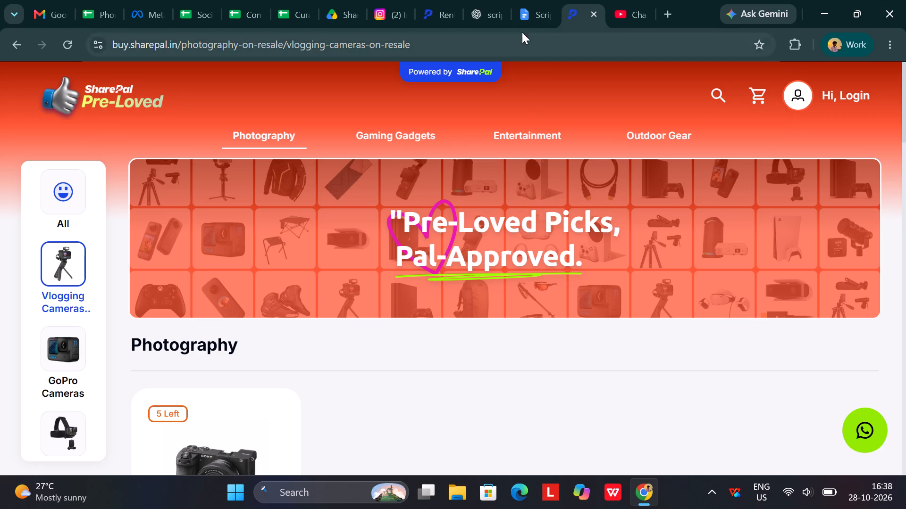
left_click(134, 0)
key("ctrl+v")
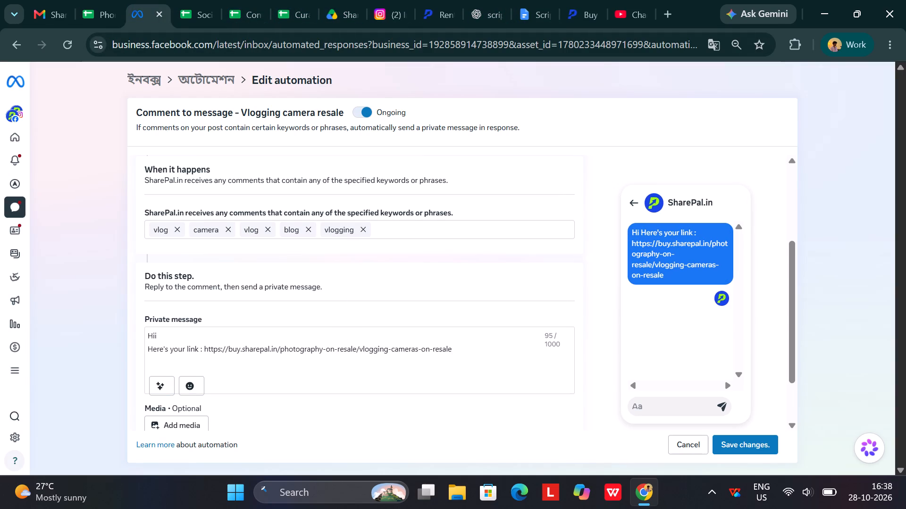
Replace the default Bengali comment reply with an English one starting "Hii bes".
scroll(351, 336, "down", 2)
scroll(314, 378, "down", 4)
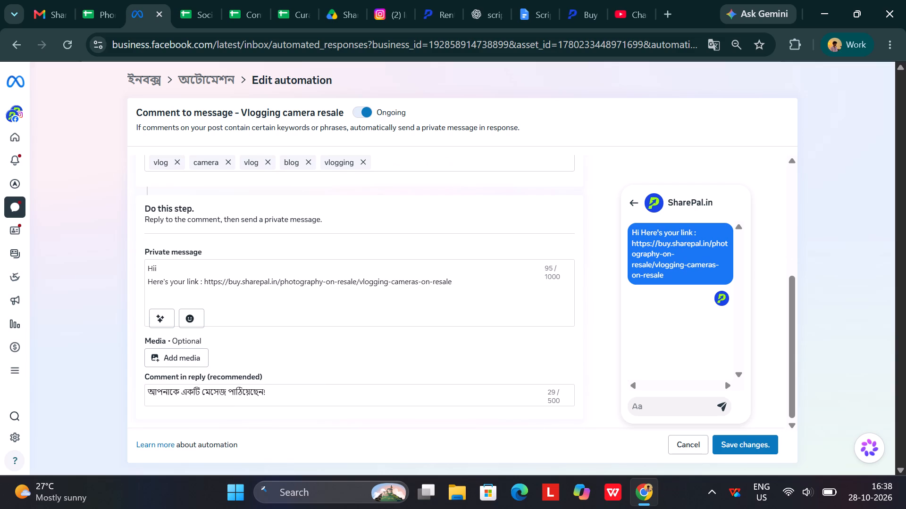
left_click(280, 395)
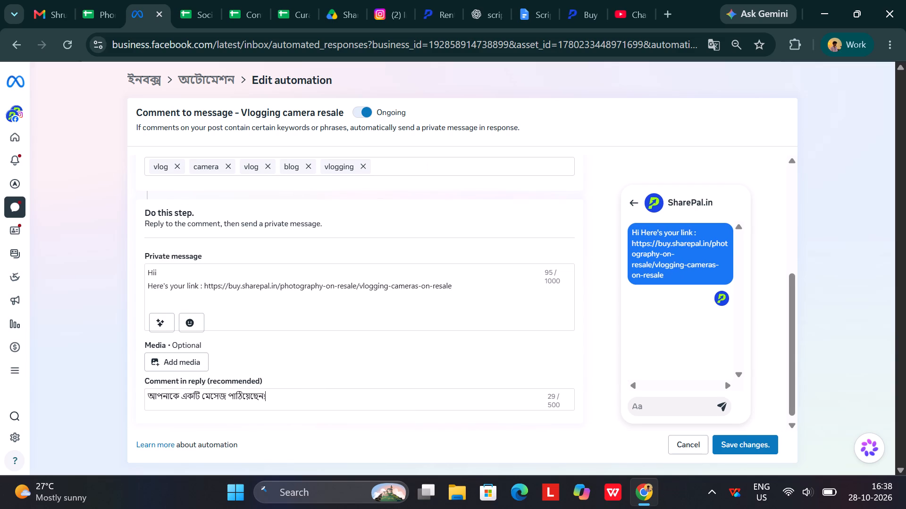
key("BackSpace")
key("BackSpace")
key("BackSpace")
key("BackSpace")
key("BackSpace")
key("BackSpace")
key("BackSpace")
key("BackSpace")
key("BackSpace")
key("BackSpace")
key("BackSpace")
key("BackSpace")
key("BackSpace")
key("BackSpace")
key("BackSpace")
key("BackSpace")
key("BackSpace")
key("BackSpace")
key("BackSpace")
key("BackSpace")
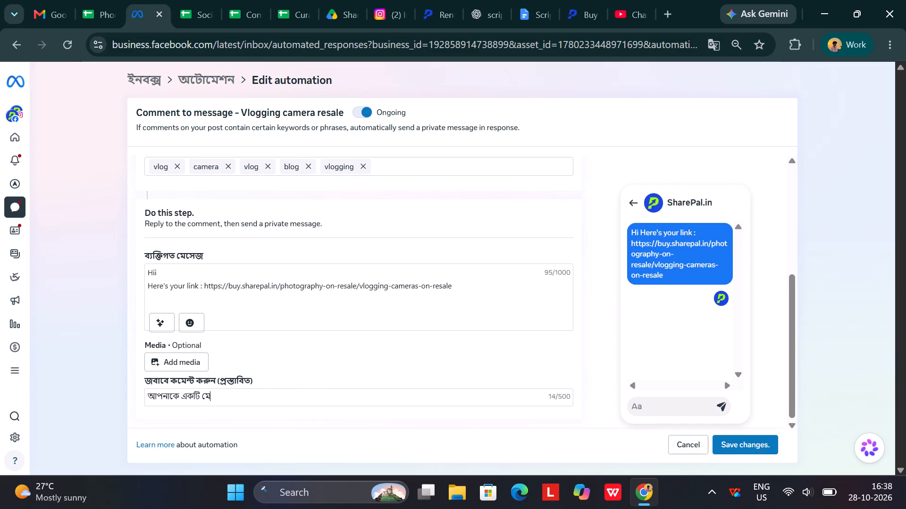
type("ii")
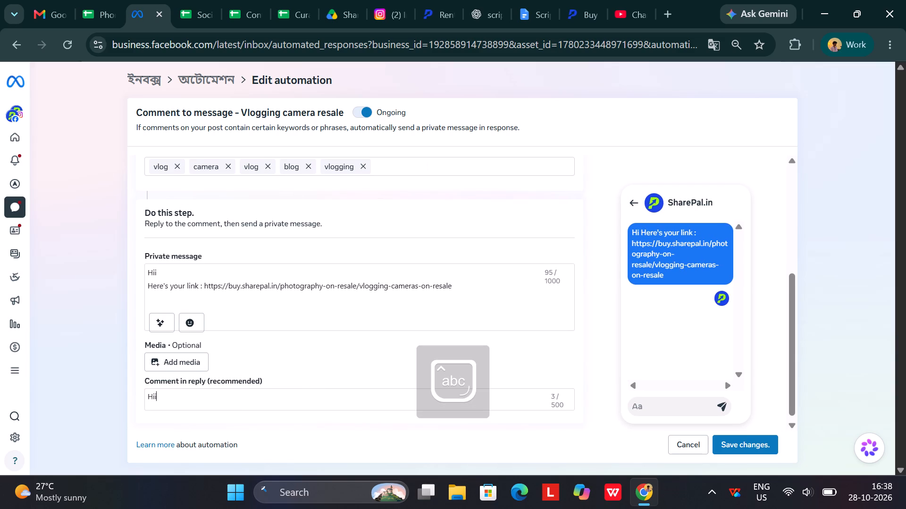
key("BackSpace")
key("BackSpace")
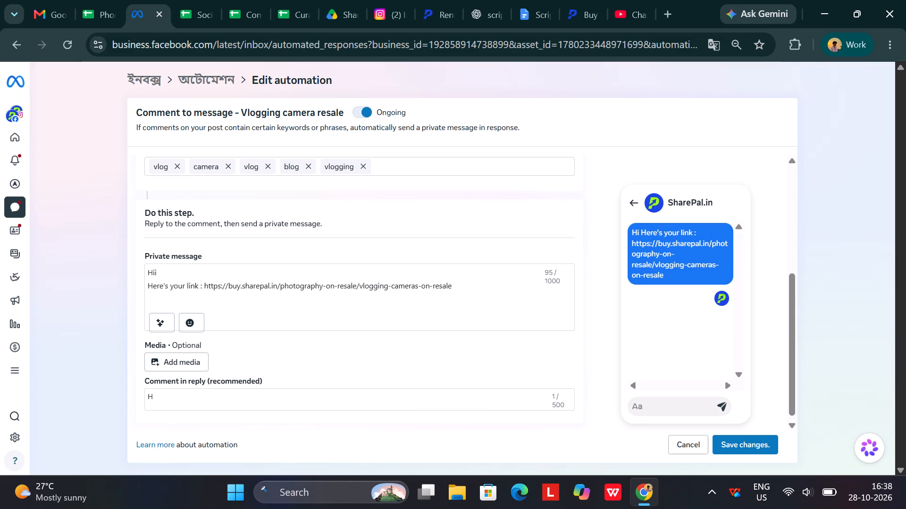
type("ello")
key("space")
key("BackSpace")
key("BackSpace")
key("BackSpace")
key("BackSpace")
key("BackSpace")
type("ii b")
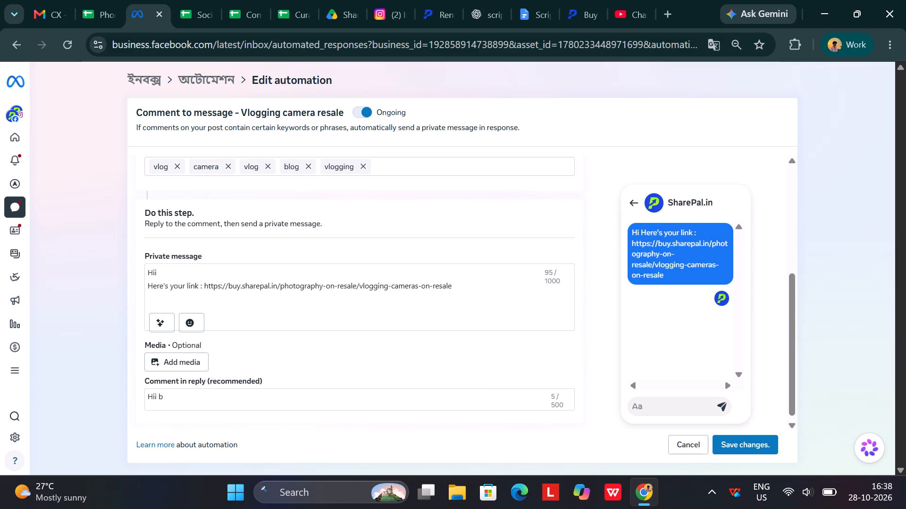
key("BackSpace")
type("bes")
Rewrite the comment reply as "Hii twin! Please check your DMs".
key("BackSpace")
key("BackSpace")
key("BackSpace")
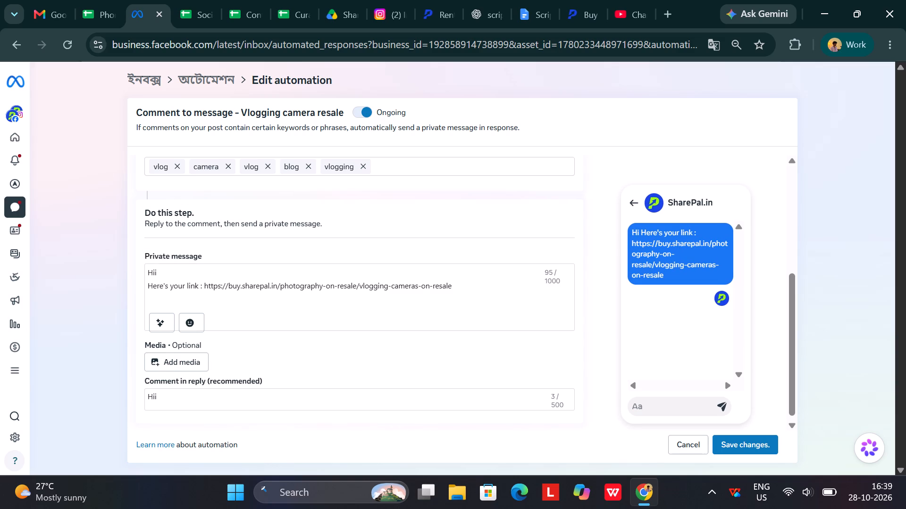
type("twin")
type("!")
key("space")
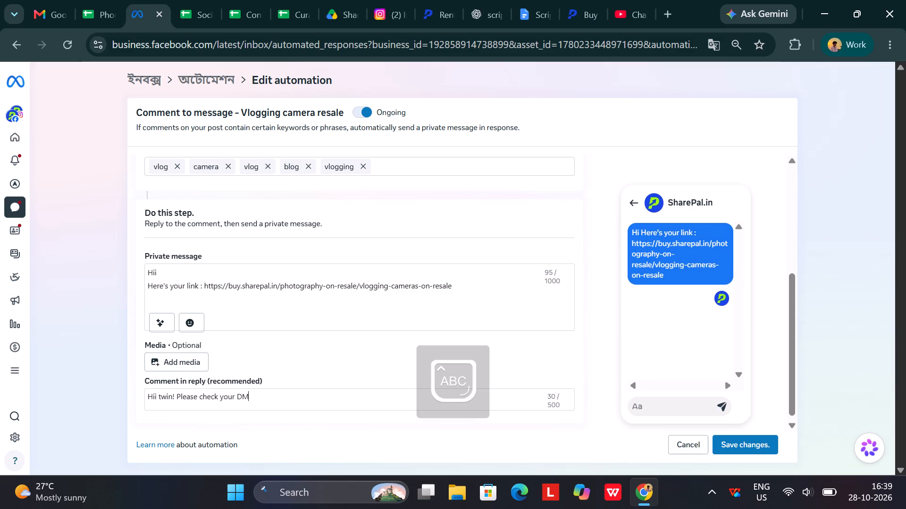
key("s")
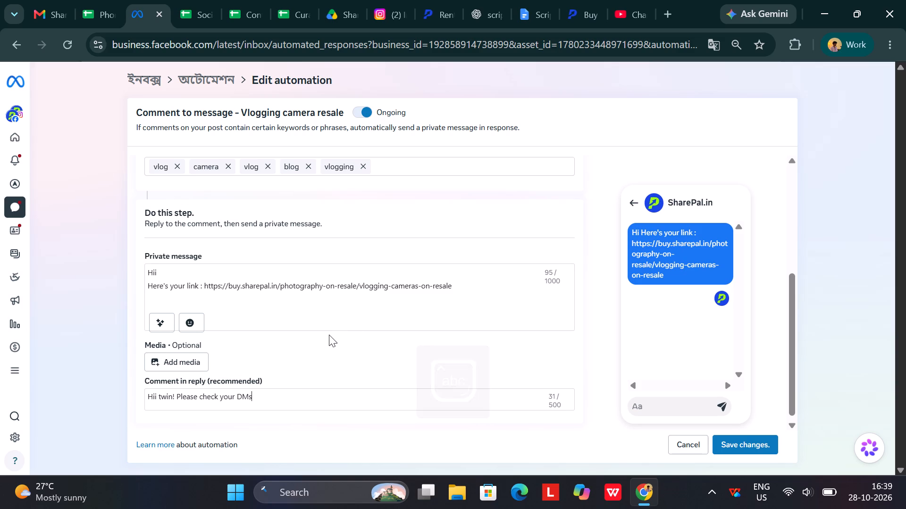
Review the channels, keywords and messages of the Vlogging camera resale automation and save its changes.
scroll(301, 337, "up", 2)
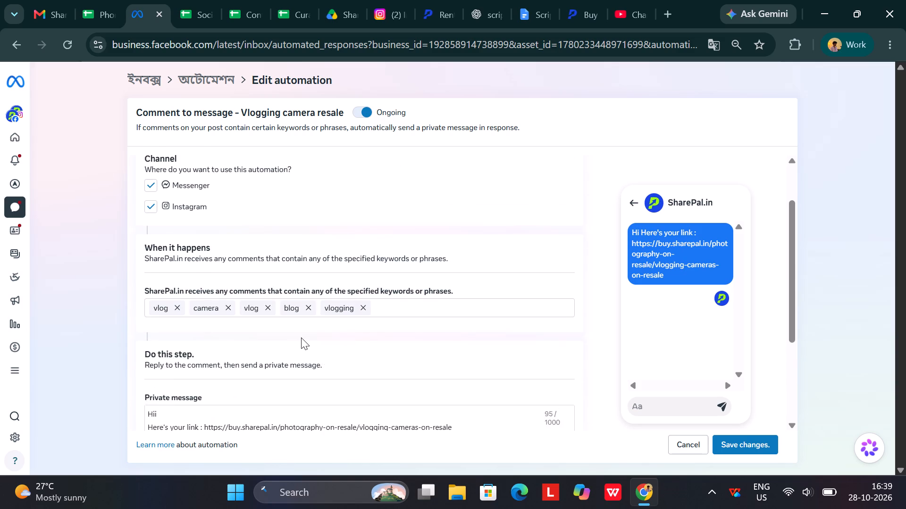
scroll(301, 337, "up", 4)
scroll(301, 337, "down", 8)
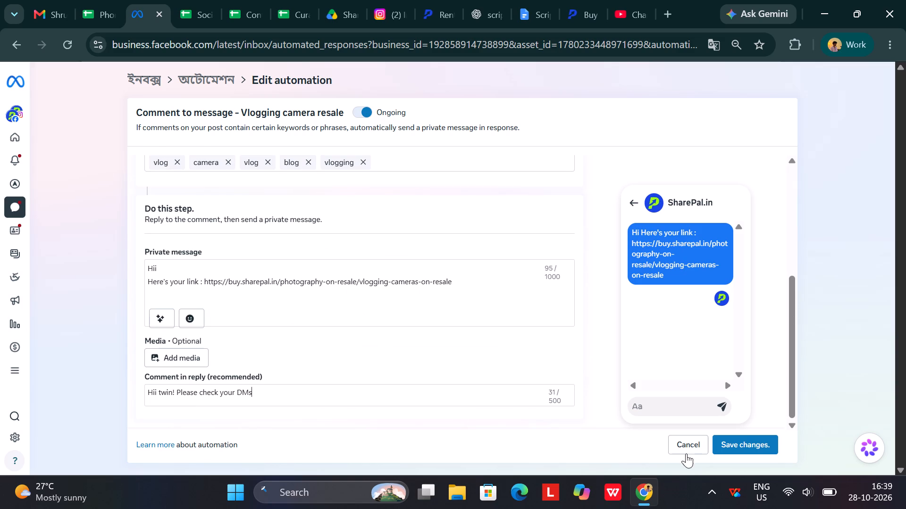
left_click(725, 440)
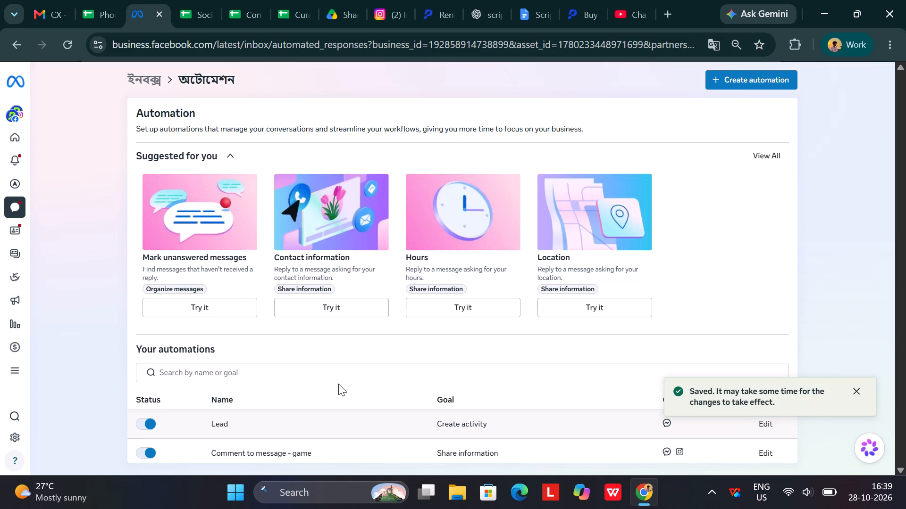
Look through the list of existing automations for the Vlogging camera resale entry.
scroll(338, 384, "down", 6)
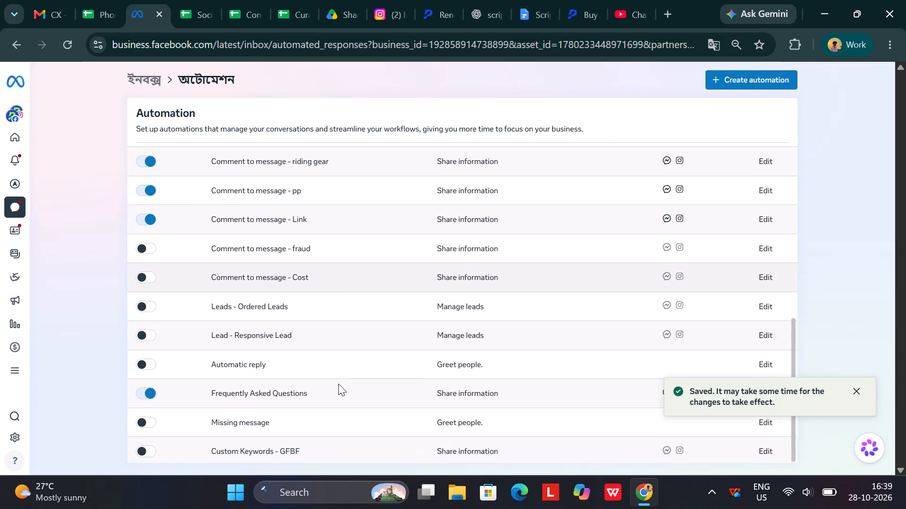
scroll(337, 383, "up", 10)
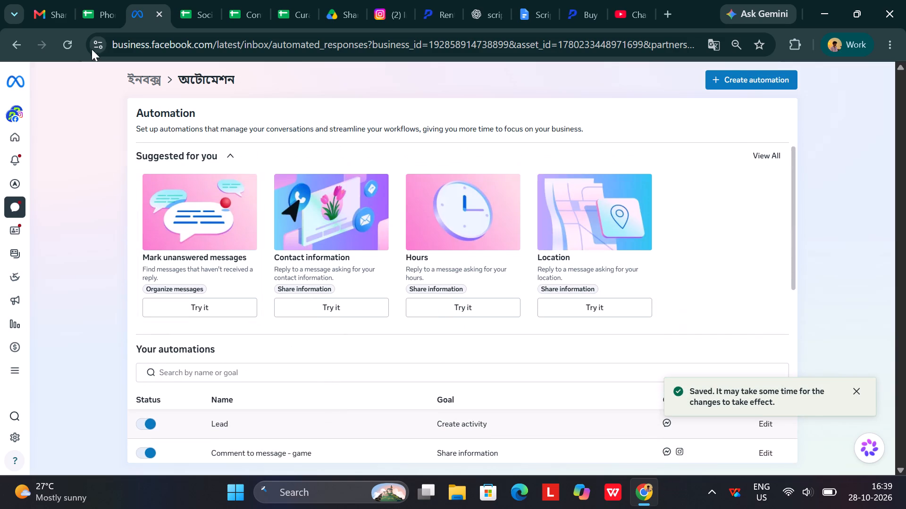
Reload the automations page and translate it from Bangla to English.
left_click(75, 49)
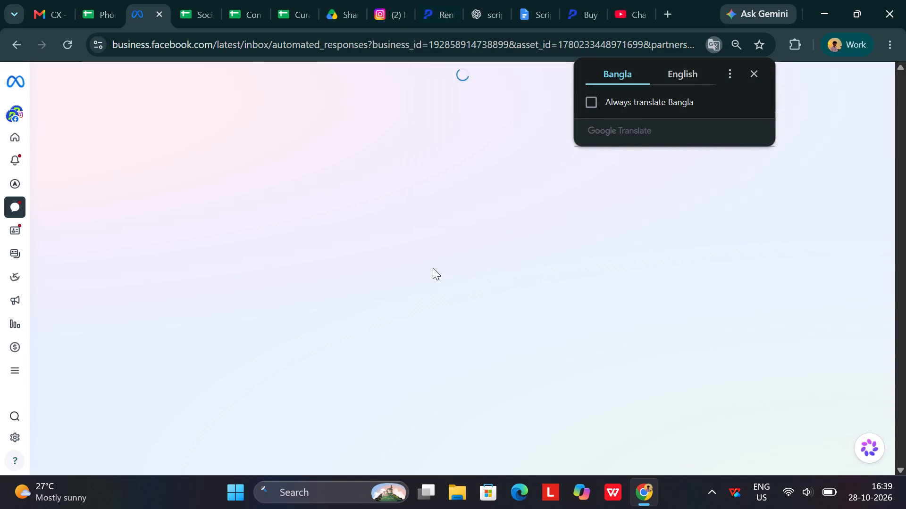
left_click(700, 80)
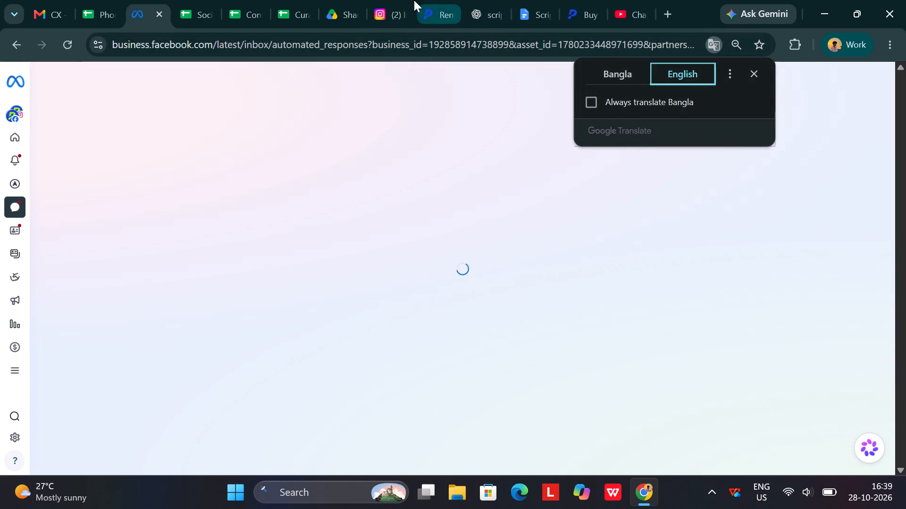
Switch to SharePal's Instagram profile and open the first unpinned reel, with the presenter in the black Emirates jersey.
left_click(380, 0)
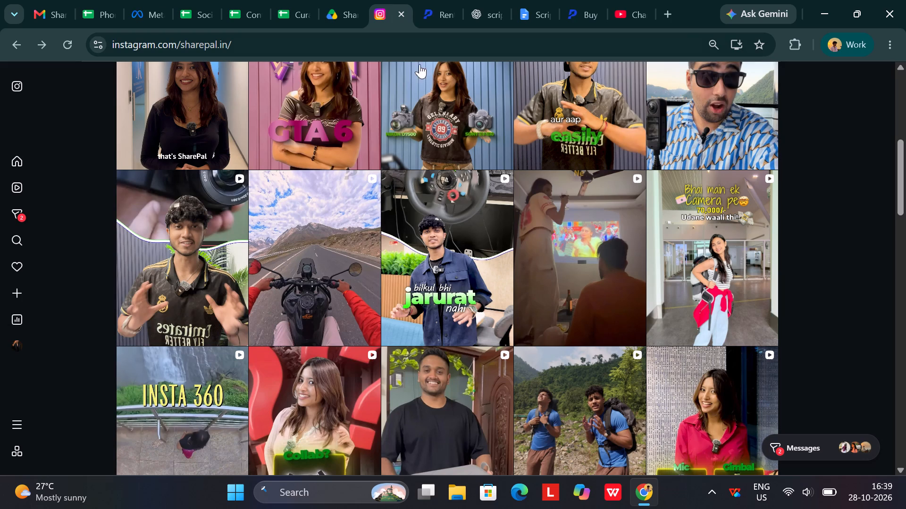
scroll(538, 334, "up", 2)
left_click(553, 293)
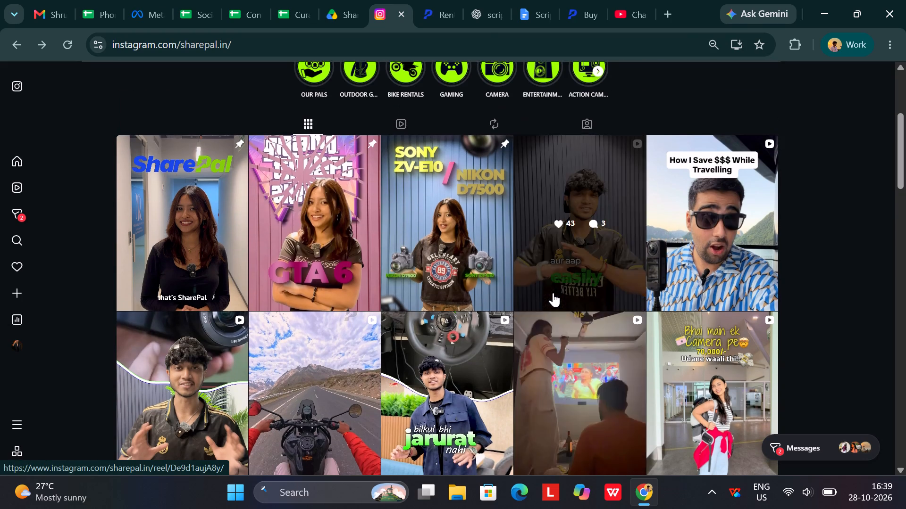
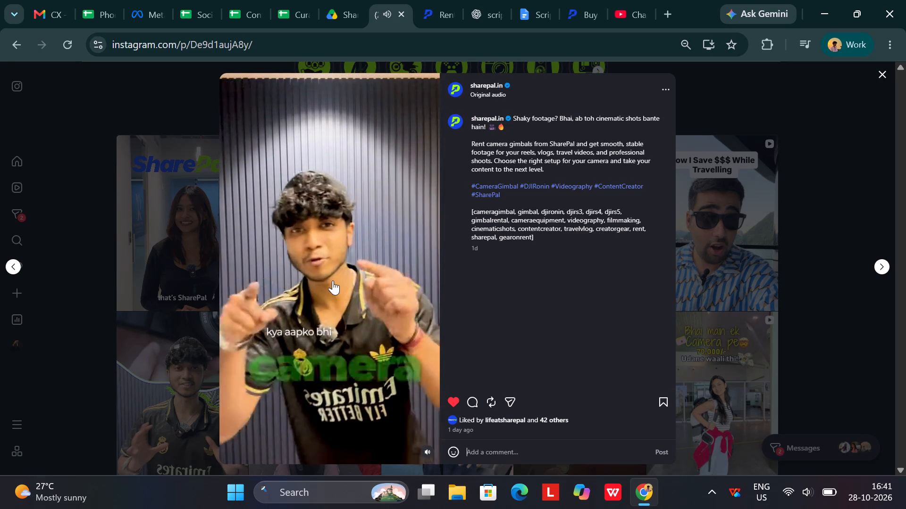
Pause the camera gimbal reel on SharePal's Instagram.
left_click(343, 270)
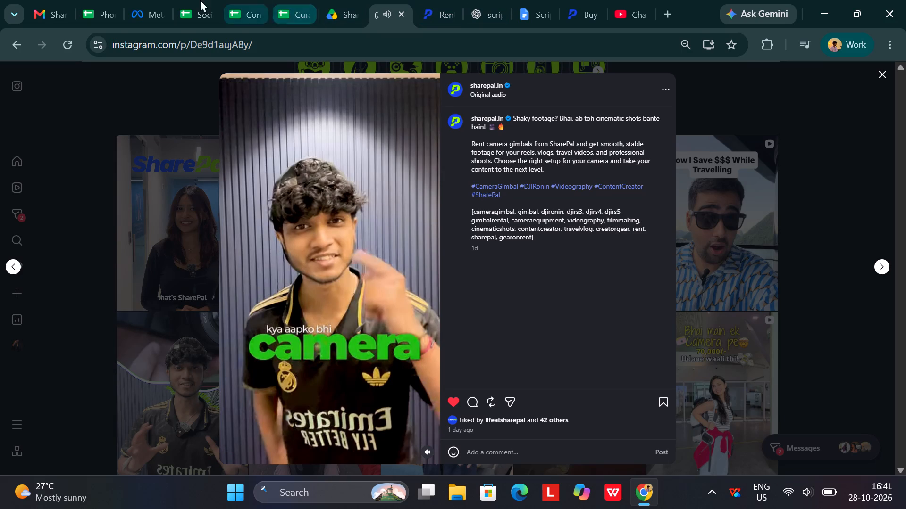
Switch to Meta's Automation page, create a new Comment to message automation and name it "camera gimbal".
left_click(148, 0)
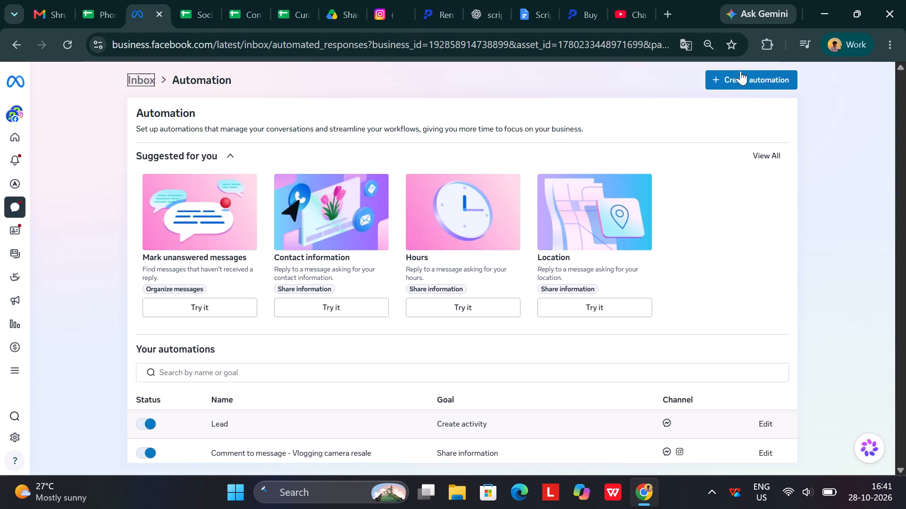
left_click(736, 74)
scroll(484, 368, "down", 5)
left_click(474, 260)
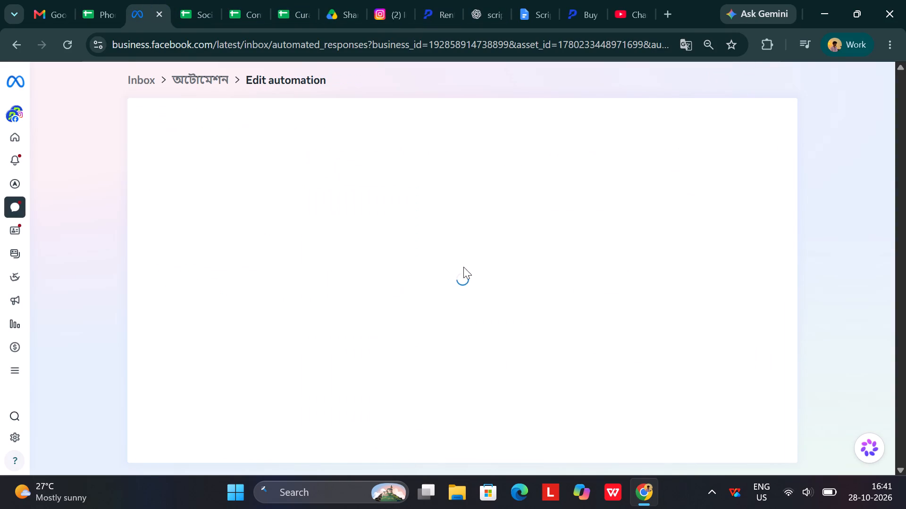
left_click(225, 206)
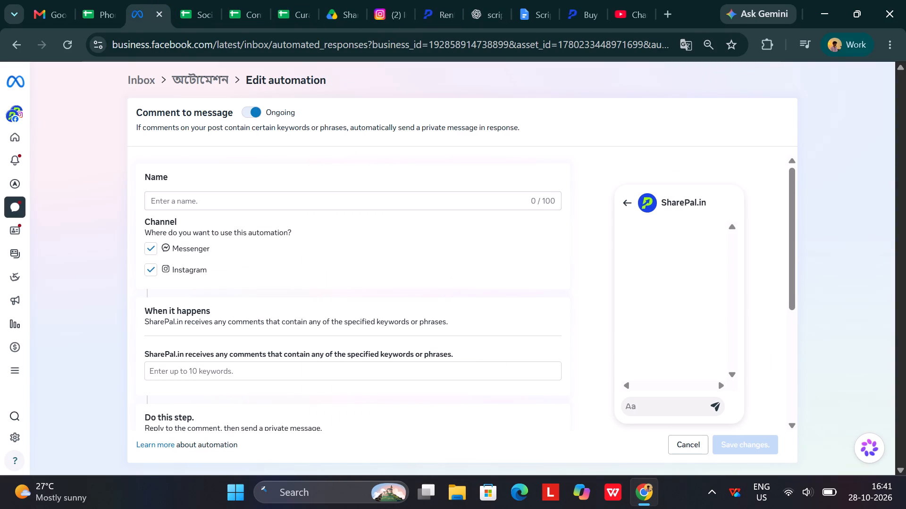
left_click(225, 202)
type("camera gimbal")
Add the trigger keywords gimbal and gimble to the camera gimbal automation.
left_click(273, 372)
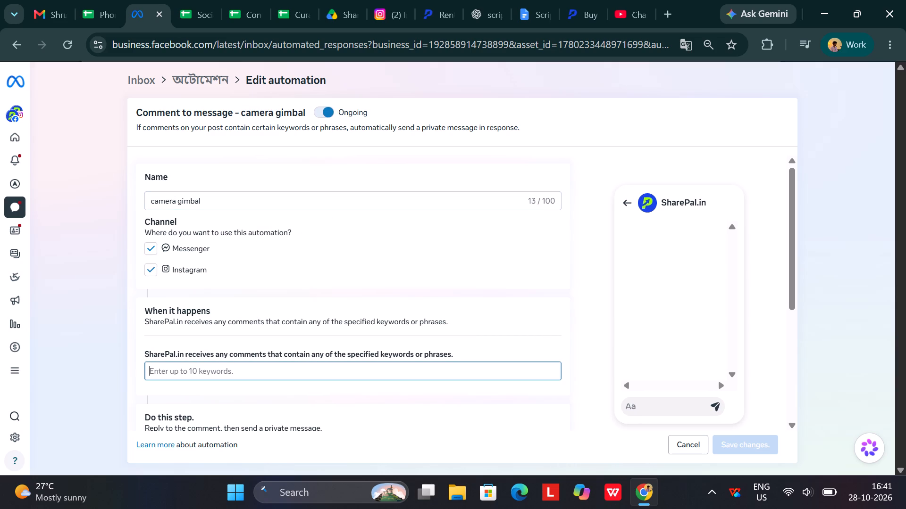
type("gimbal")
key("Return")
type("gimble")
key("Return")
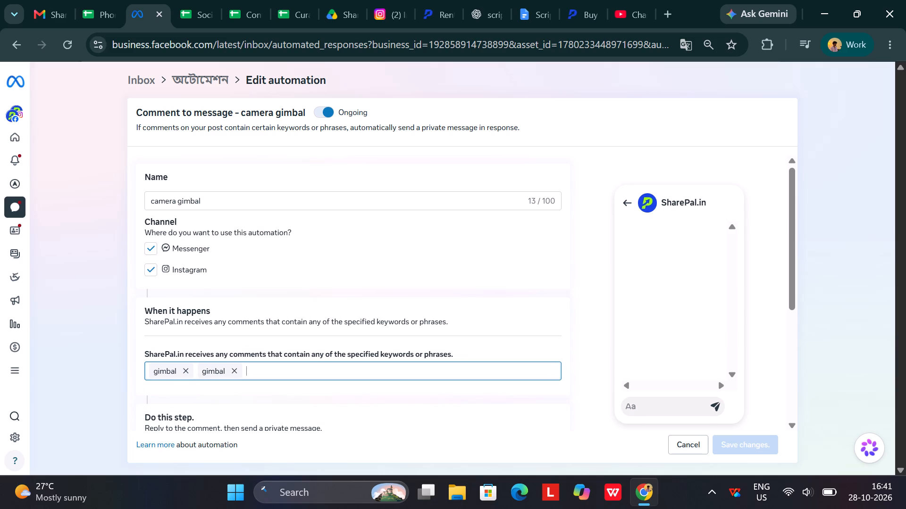
Replace the trigger keywords of the camera gimbal automation with the single keyword gimbal.
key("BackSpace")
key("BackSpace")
type("gimb")
type("al")
key("Return")
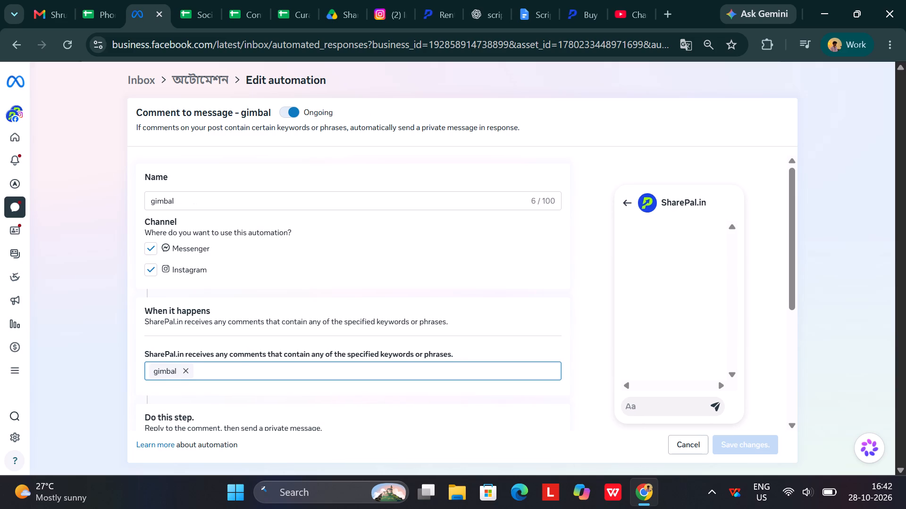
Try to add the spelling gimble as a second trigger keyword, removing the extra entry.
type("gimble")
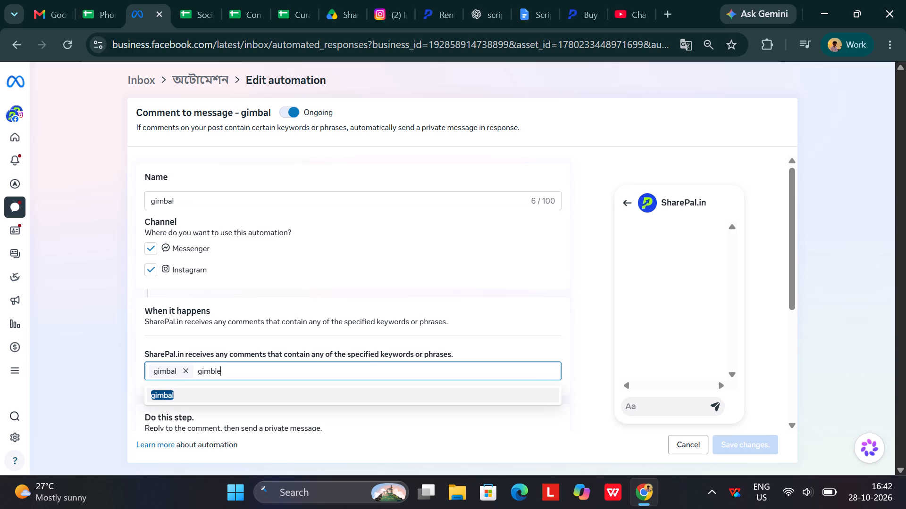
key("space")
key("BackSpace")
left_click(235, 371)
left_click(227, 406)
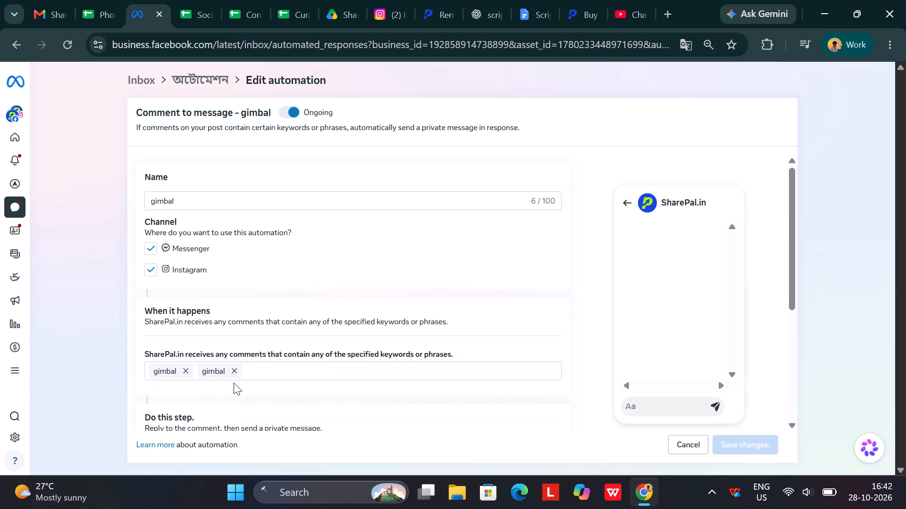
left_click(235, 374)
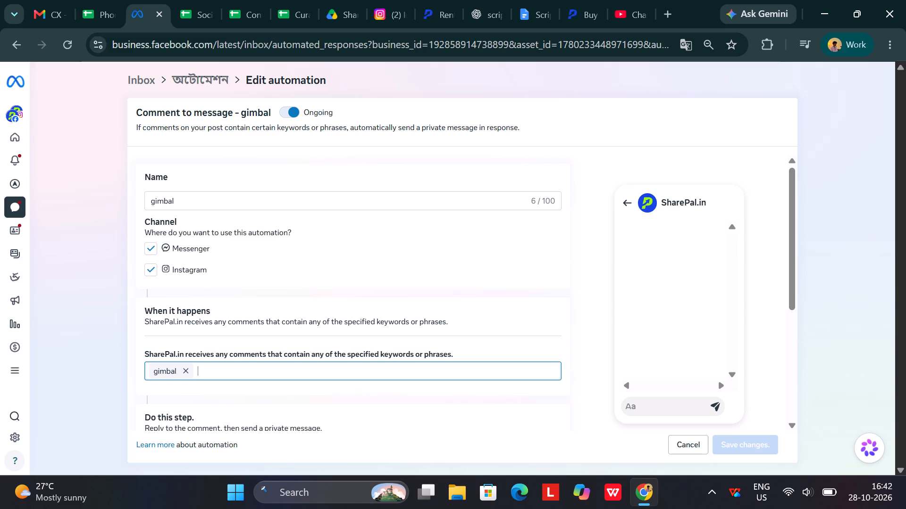
Write the private message as "Hii!" with "Here's your link :" on a second line.
scroll(246, 358, "down", 2)
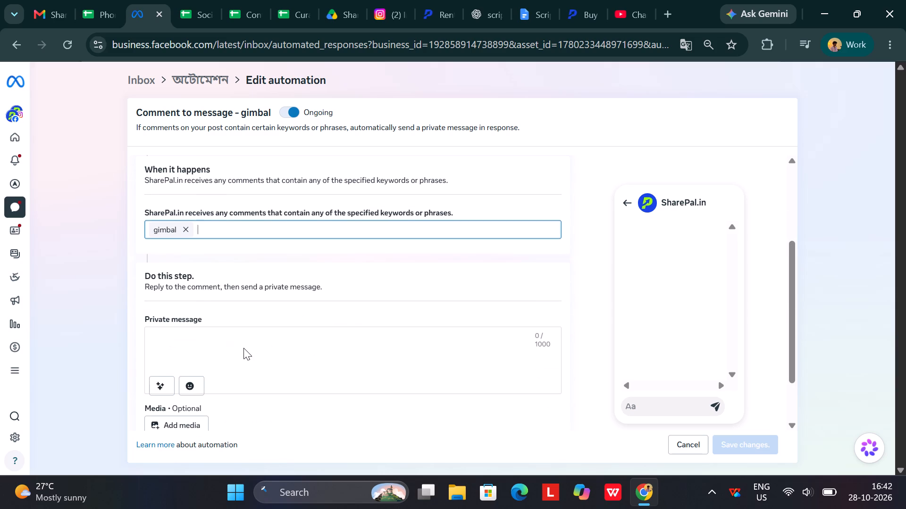
scroll(243, 348, "down", 2)
left_click(223, 329)
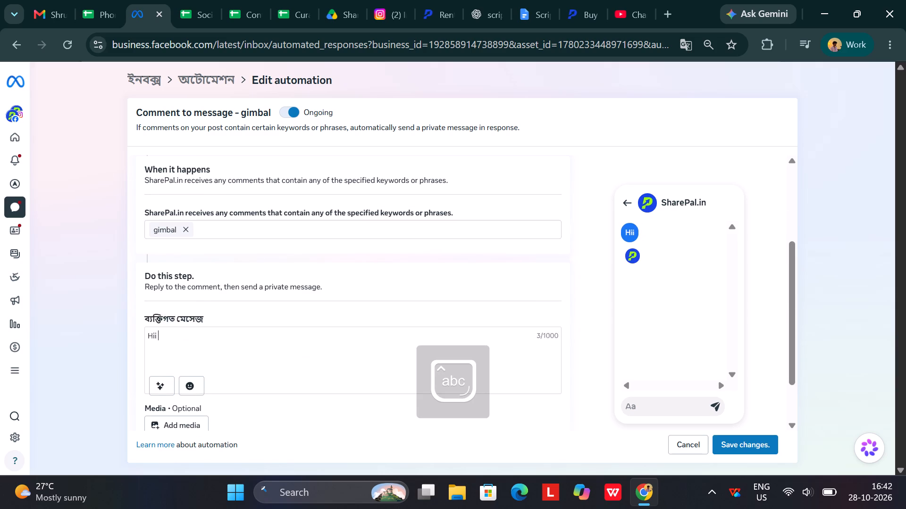
key("BackSpace")
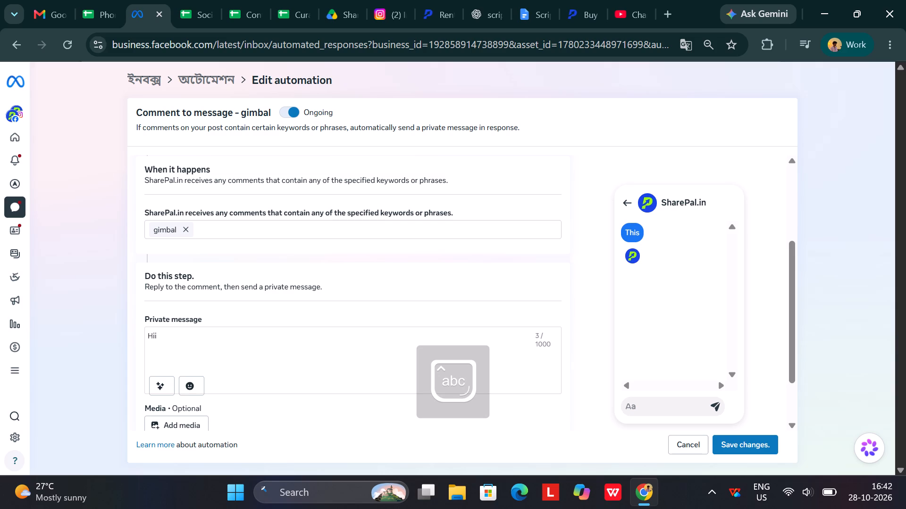
key("shift+exclam")
key("Return")
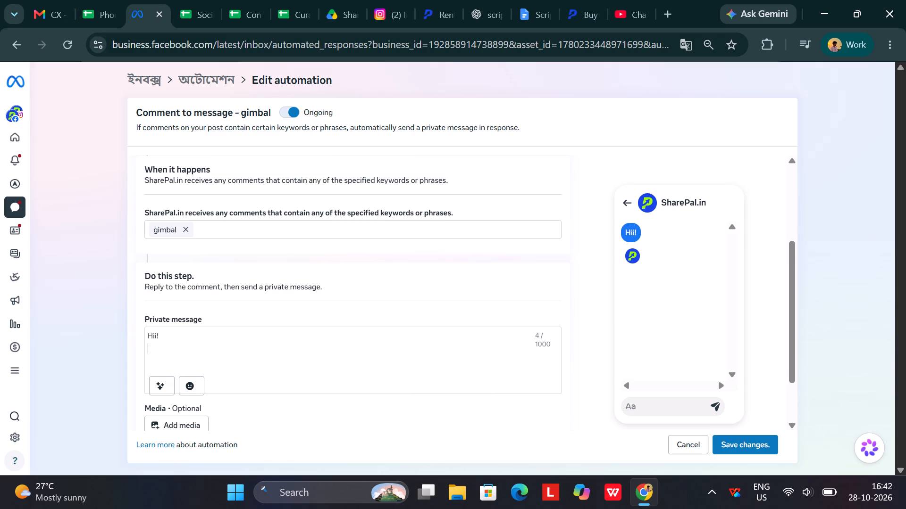
type("re")
key("BackSpace")
key("BackSpace")
key("BackSpace")
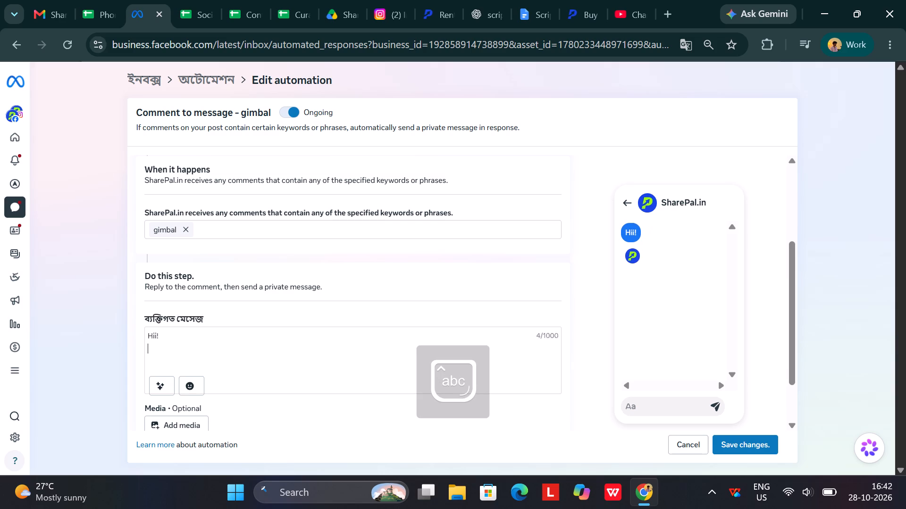
key("e")
key("BackSpace")
type("ere's your link :")
key("space")
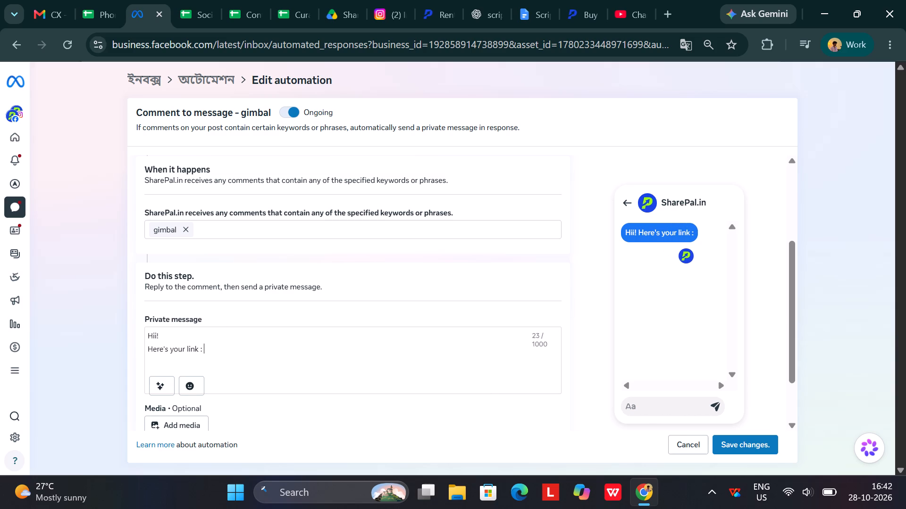
Copy the link of the DSLR gimbal category from the Photography rentals on the SharePal site.
left_click(445, 0)
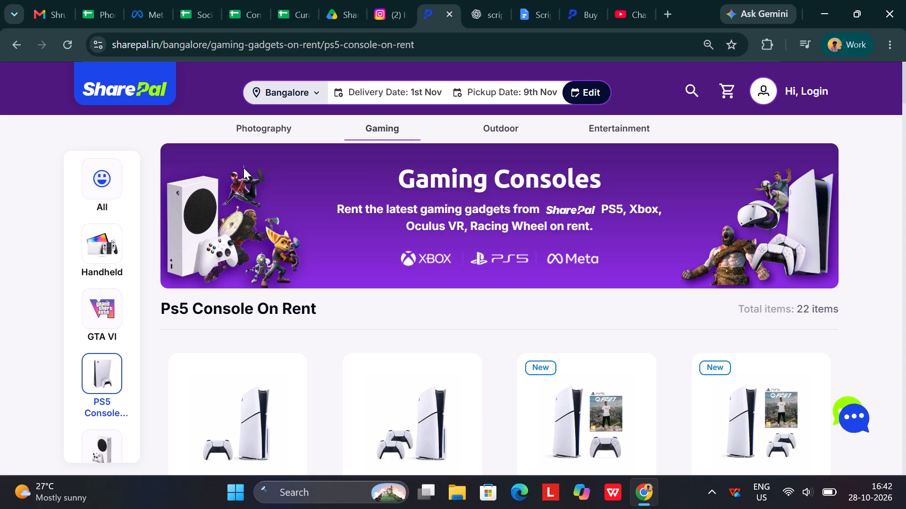
left_click(268, 137)
left_click(276, 129)
scroll(119, 261, "down", 8)
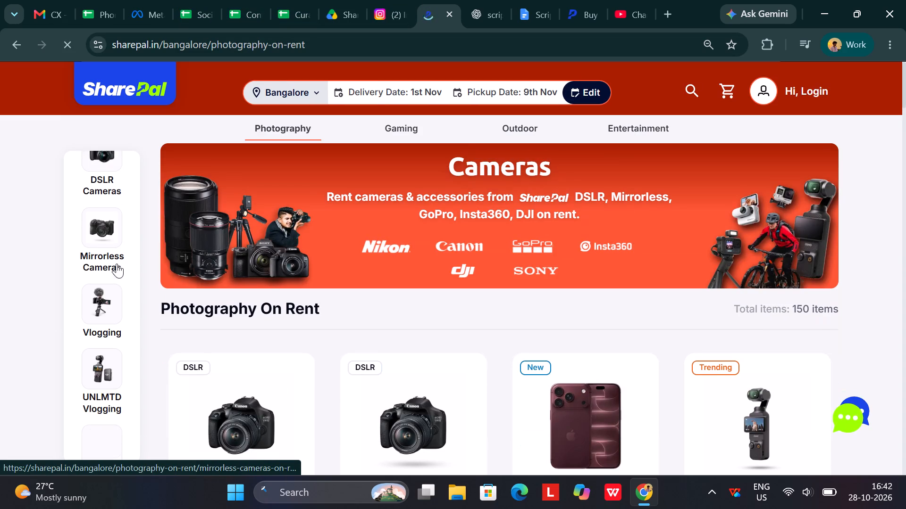
scroll(115, 258, "down", 4)
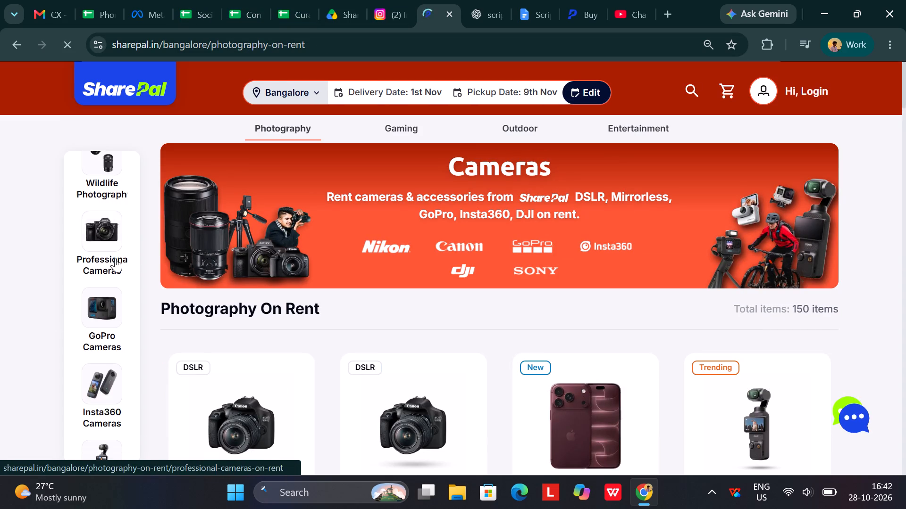
scroll(115, 258, "down", 4)
left_click(114, 252)
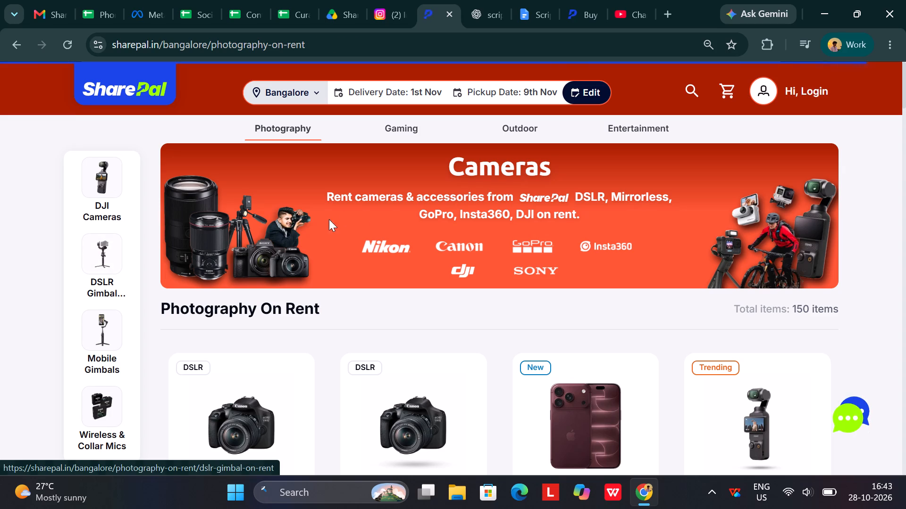
left_click(407, 46)
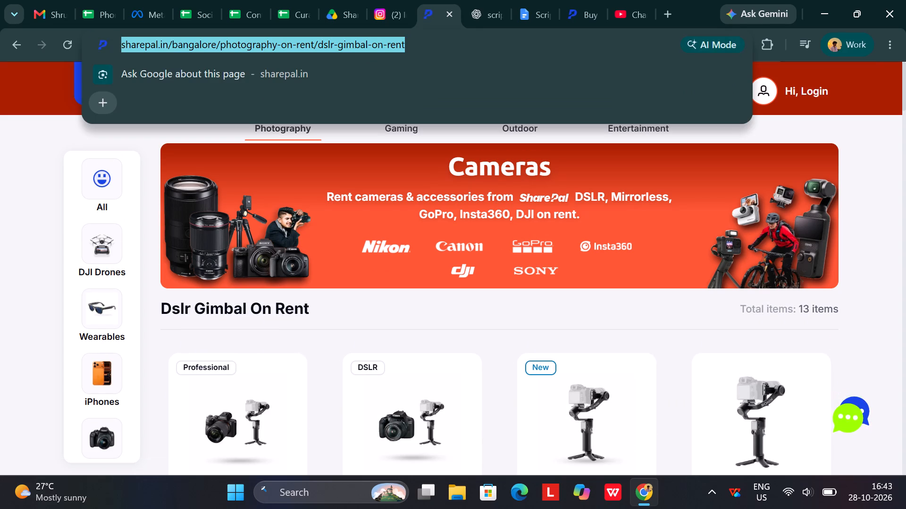
key("ctrl+c")
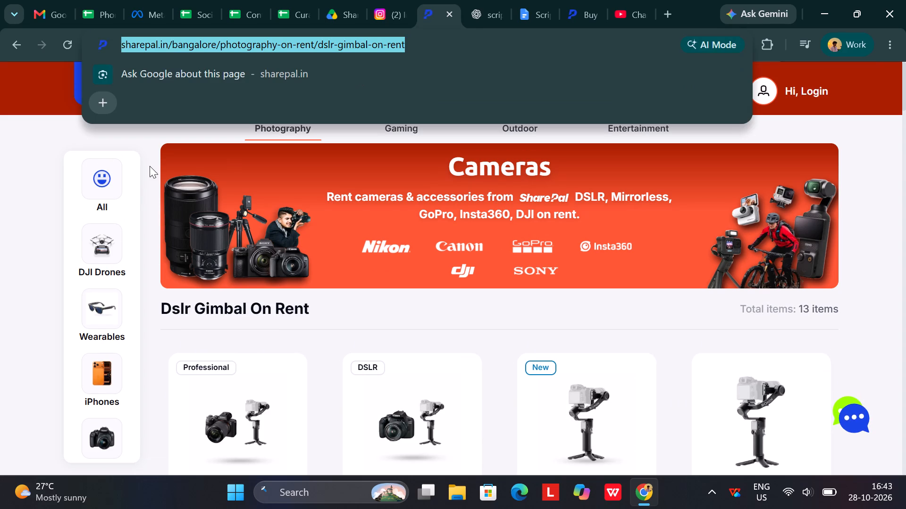
Paste the copied link after "Here's your link :" in the private message and change its city part to india.
left_click(150, 166)
left_click(299, 0)
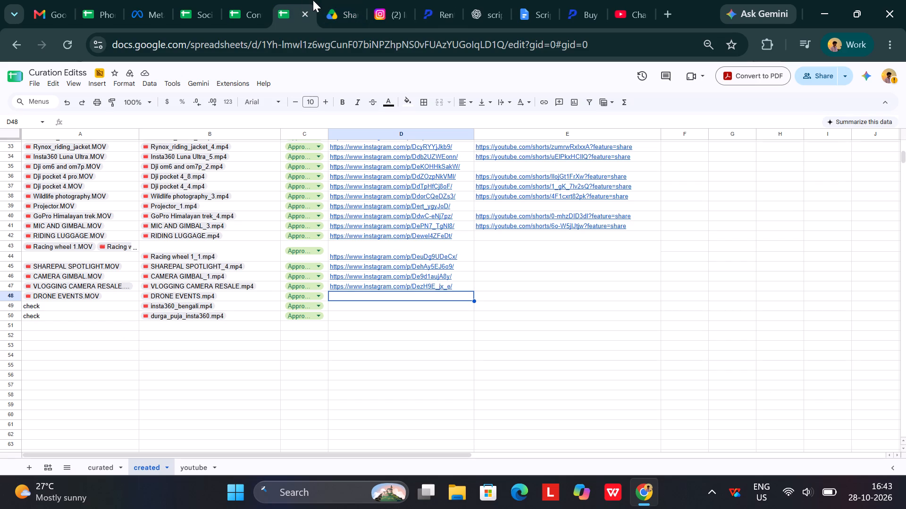
left_click(322, 0)
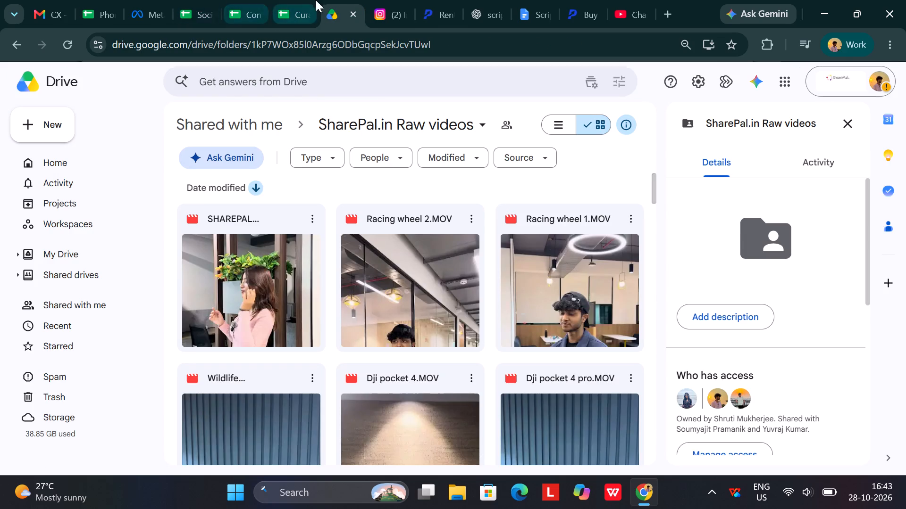
left_click(146, 0)
key("ctrl+v")
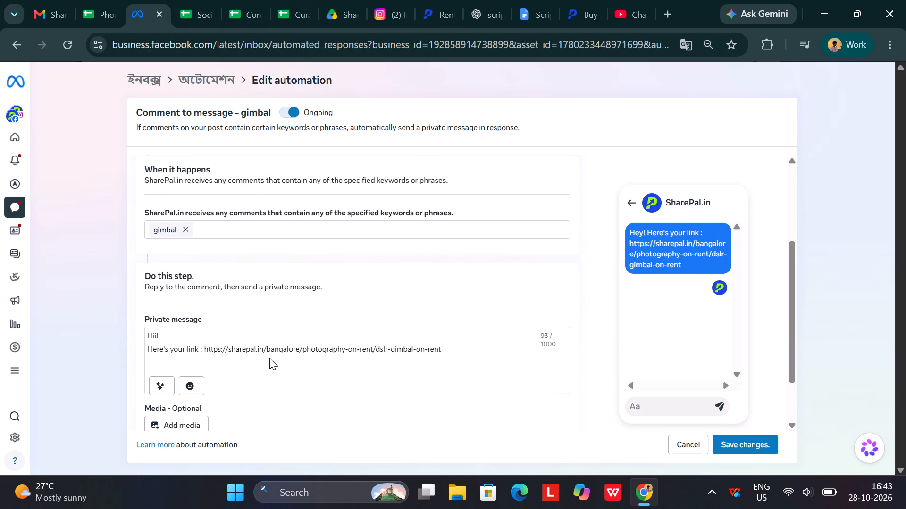
double_click(277, 351)
type("india")
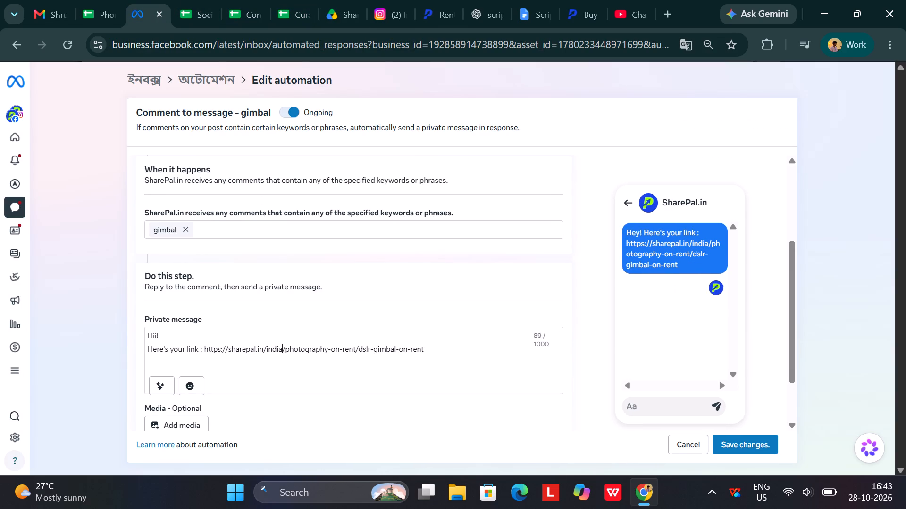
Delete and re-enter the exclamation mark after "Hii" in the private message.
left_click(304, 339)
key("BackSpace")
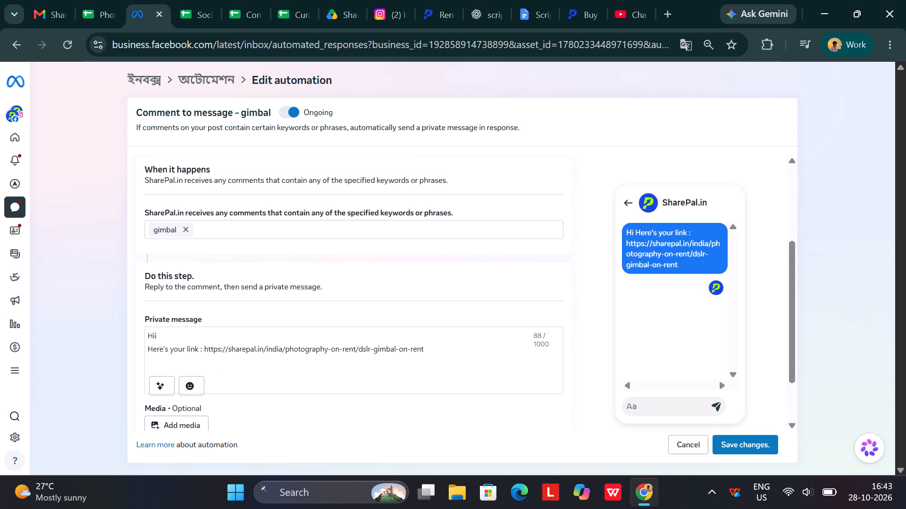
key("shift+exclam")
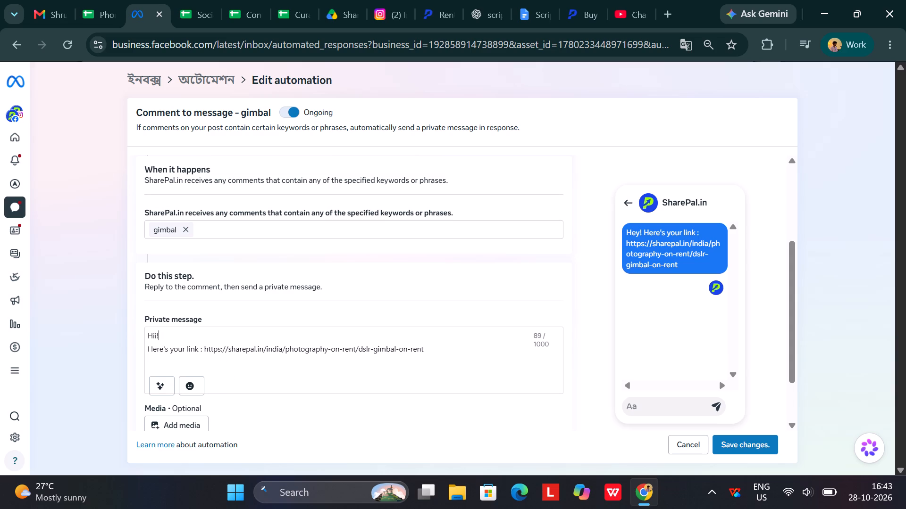
Replace the default Bengali comment reply with an English one starting "Hii twin!".
scroll(224, 344, "down", 4)
scroll(264, 402, "down", 1)
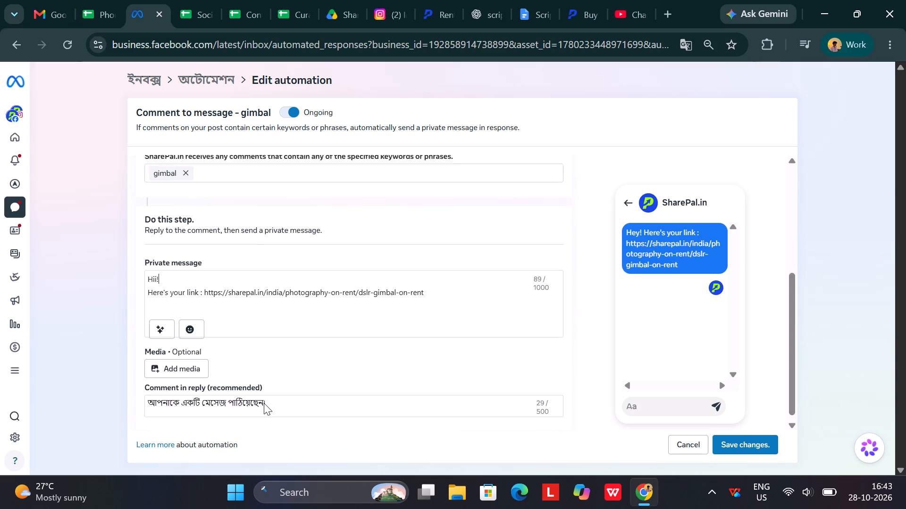
scroll(264, 403, "down", 1)
left_click(273, 390)
key("ctrl+a")
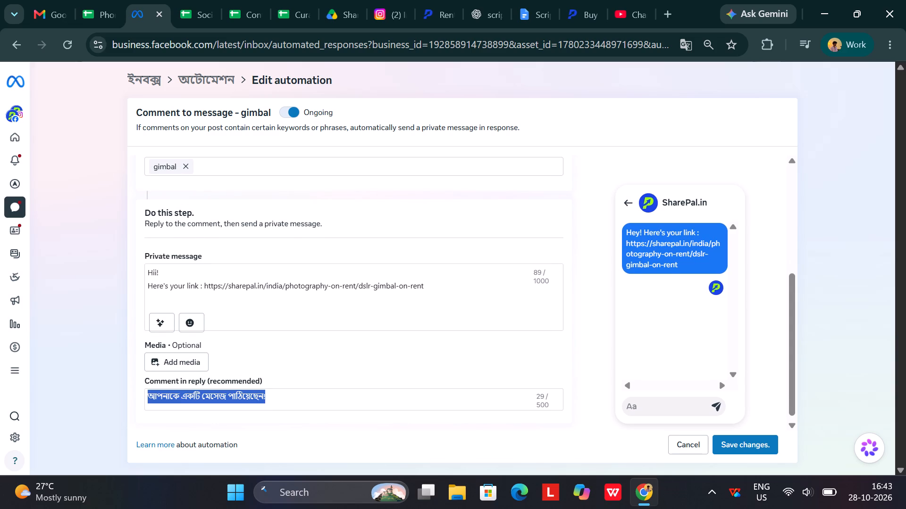
key("BackSpace")
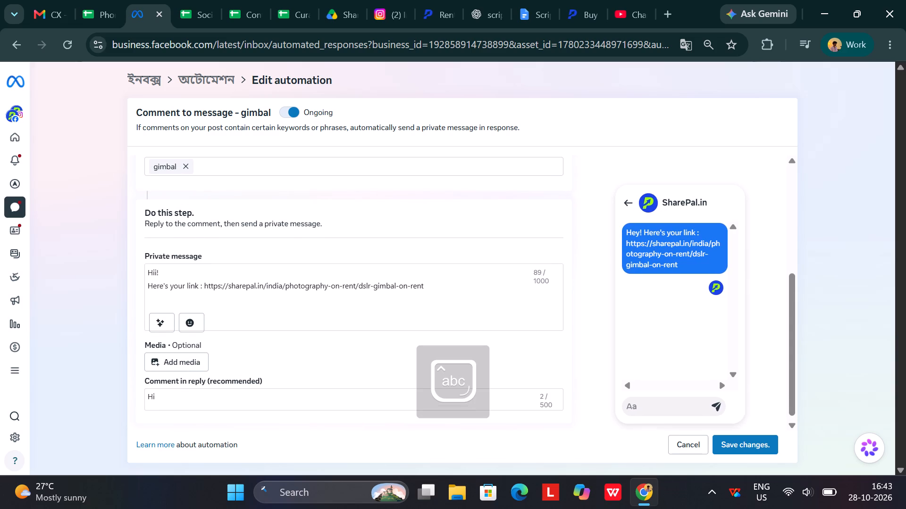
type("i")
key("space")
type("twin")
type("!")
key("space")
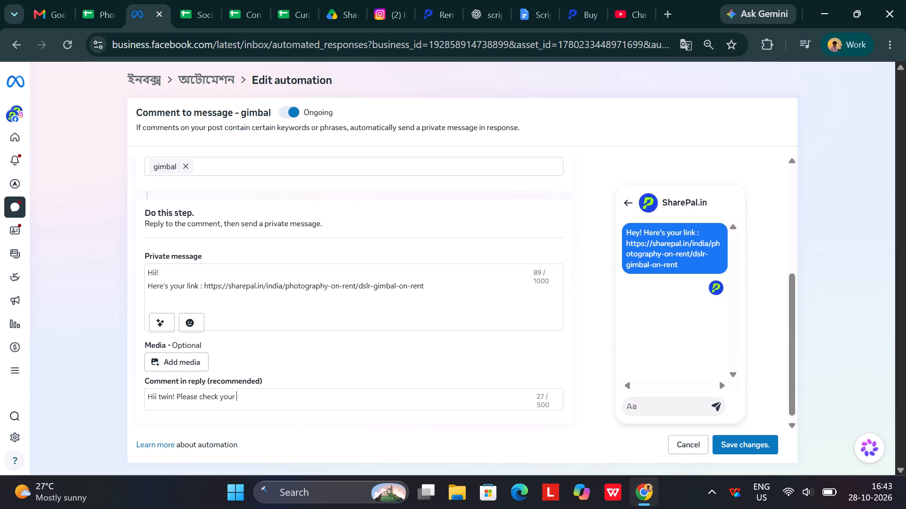
Complete the comment reply as "Hii twin! Please check your DMs" and save the gimbal automation.
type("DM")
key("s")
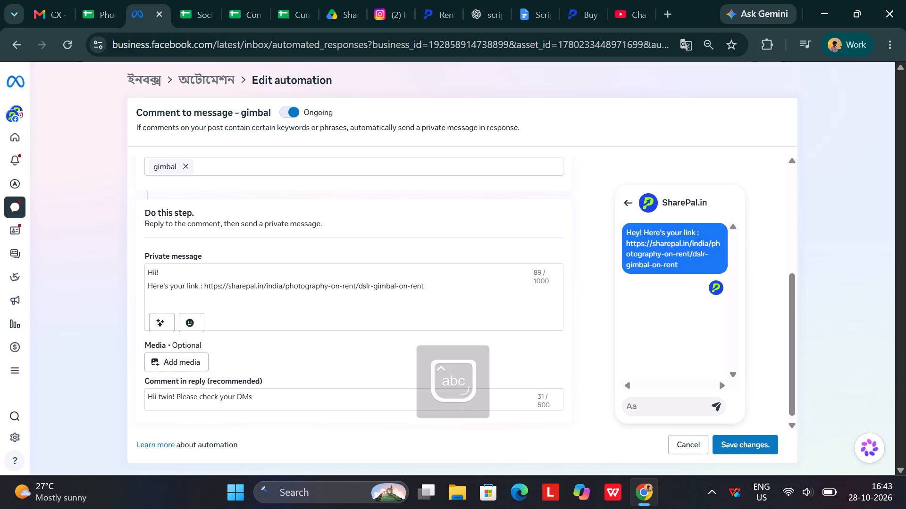
left_click(749, 439)
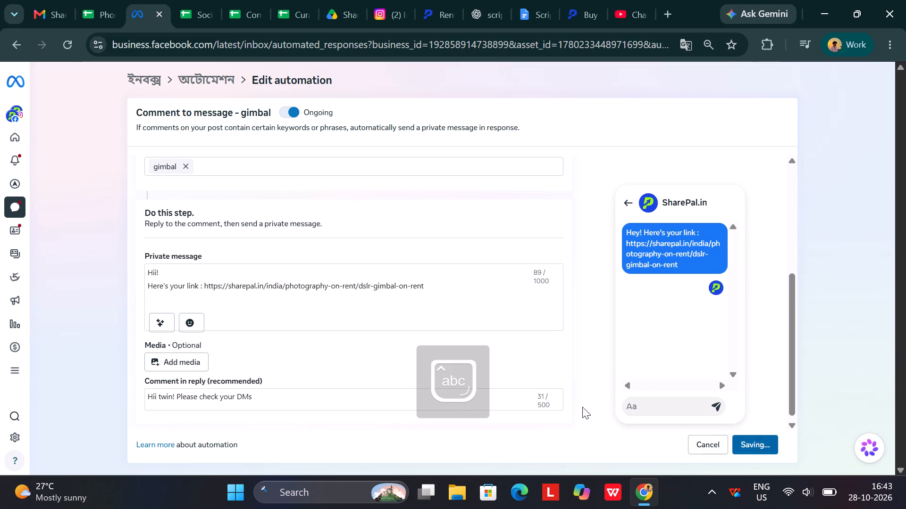
Reload the automations list page and translate it from Bangla into English.
scroll(337, 299, "down", 3)
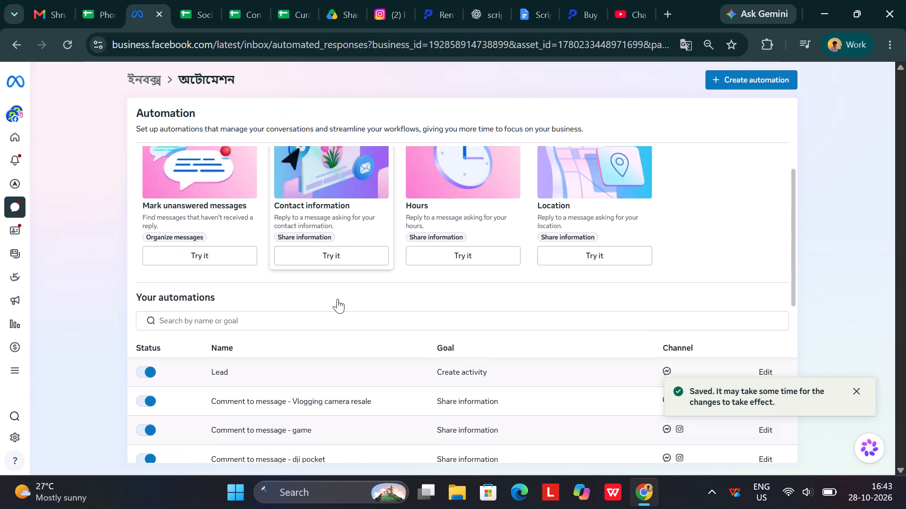
scroll(330, 310, "down", 3)
scroll(329, 309, "up", 6)
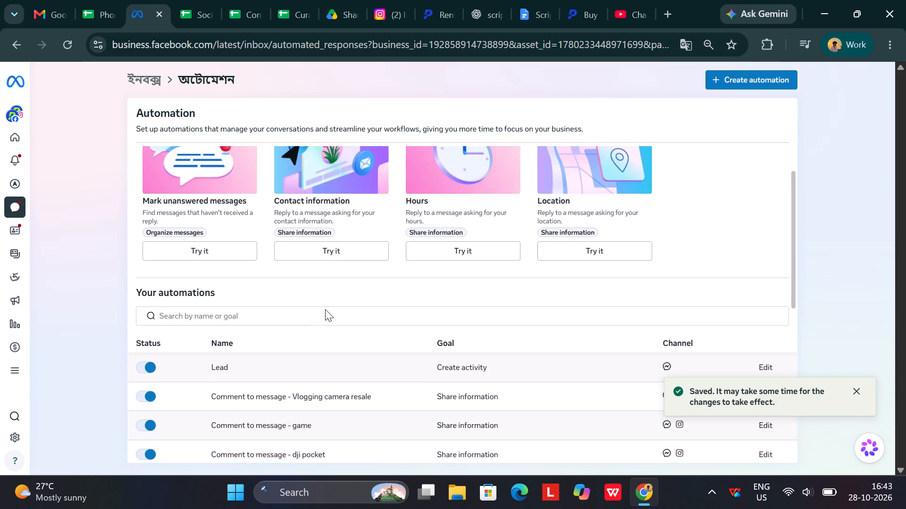
scroll(325, 309, "up", 3)
left_click(70, 43)
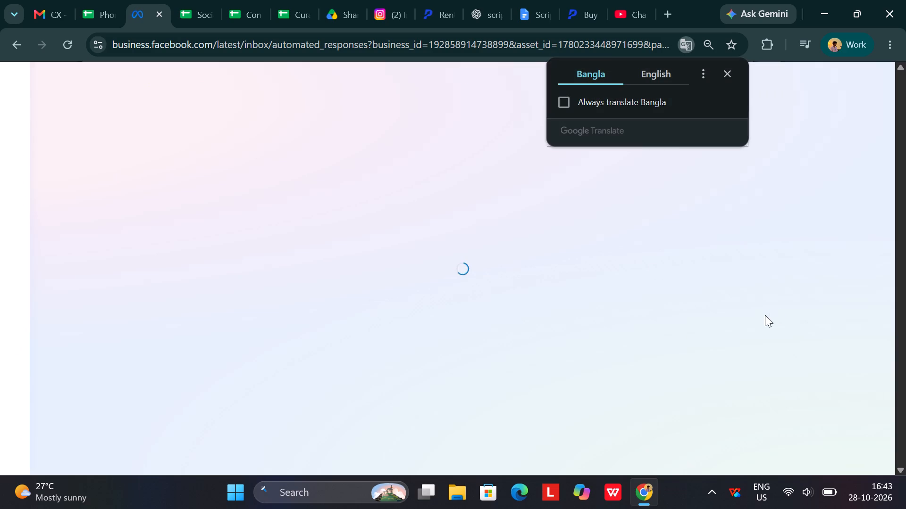
left_click(655, 74)
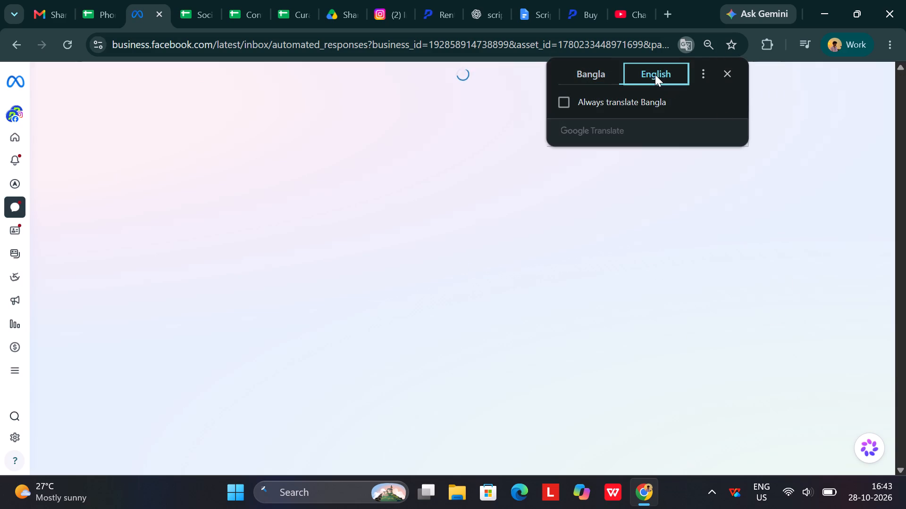
Examine the sharepal.in Instagram profile, including its reels grid, full bio and the linked lifeatsharepal account.
left_click(364, 1)
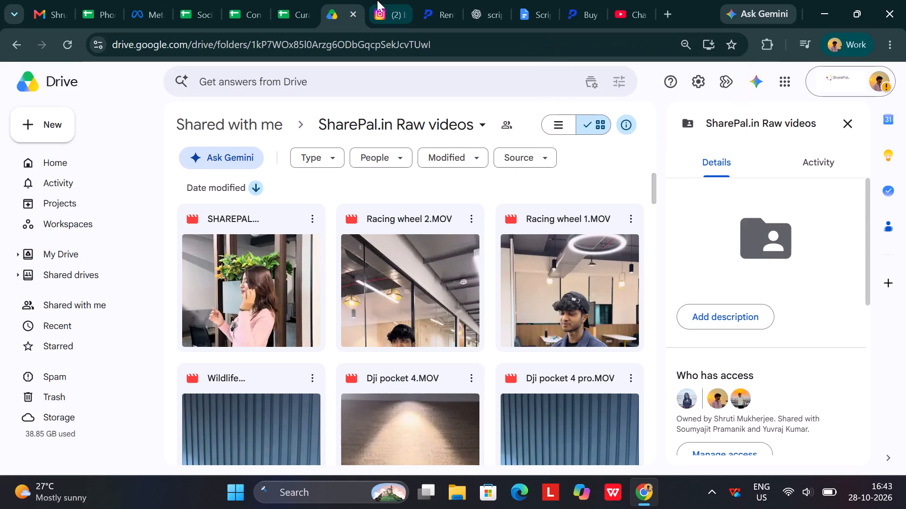
left_click(377, 0)
left_click(142, 230)
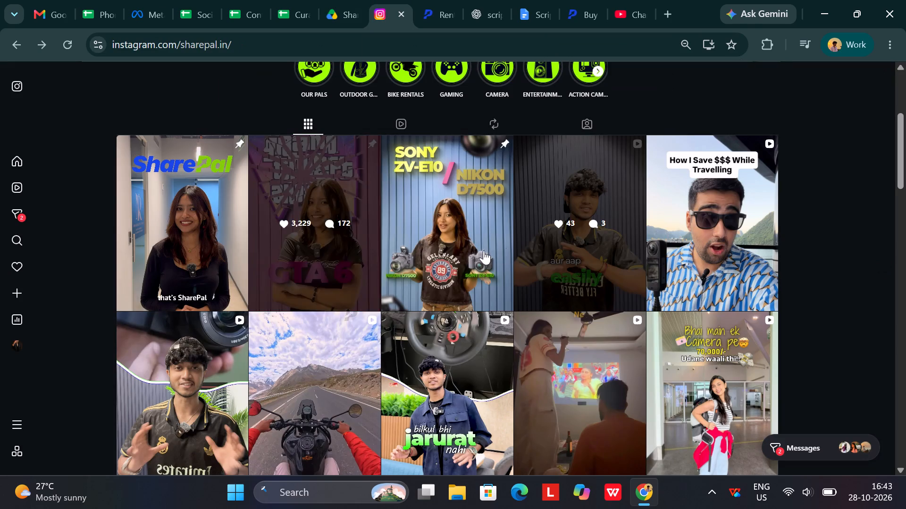
scroll(492, 265, "down", 1)
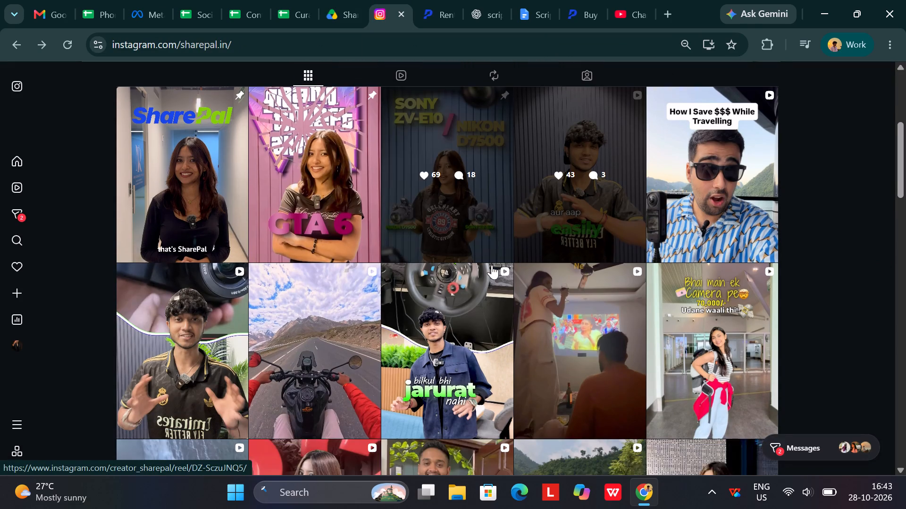
scroll(492, 265, "down", 2)
scroll(492, 265, "up", 8)
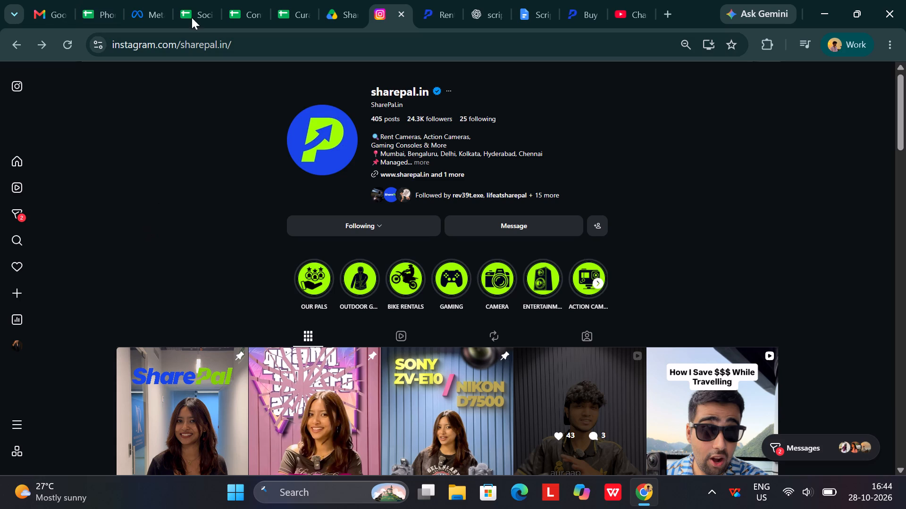
left_click(427, 163)
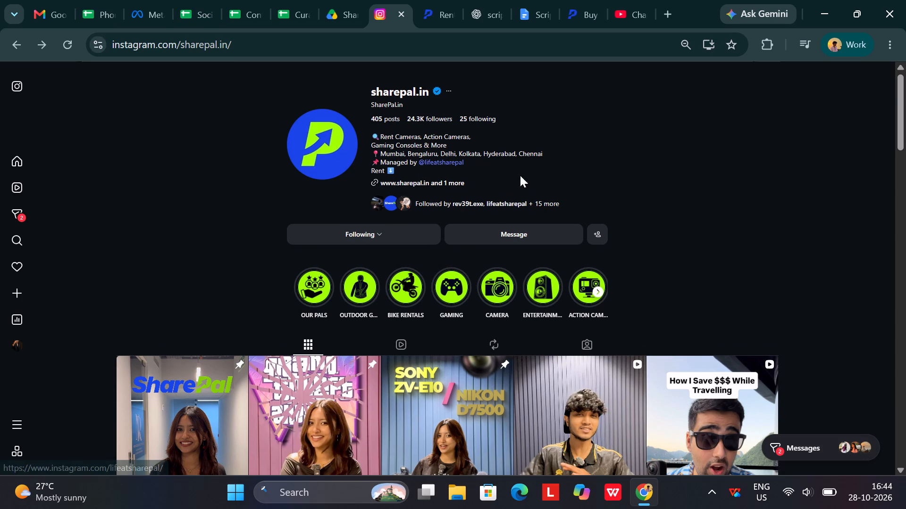
left_click(450, 164)
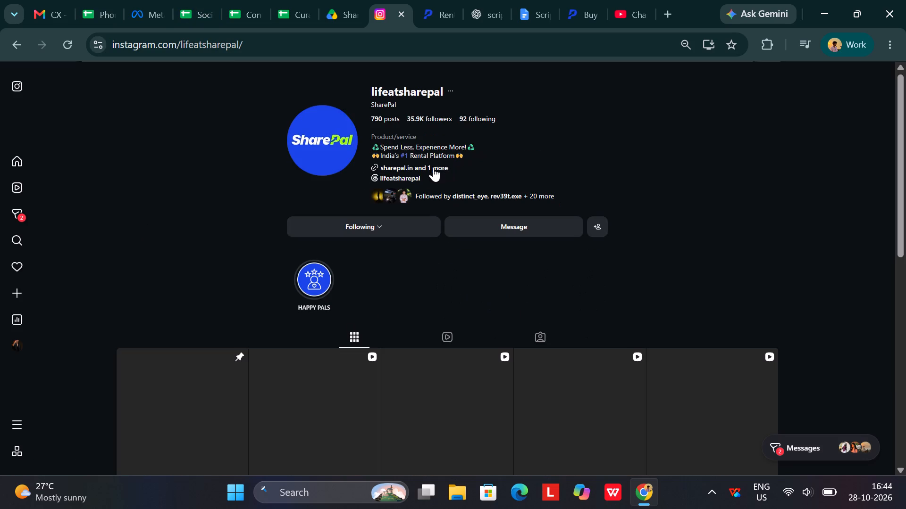
left_click(21, 48)
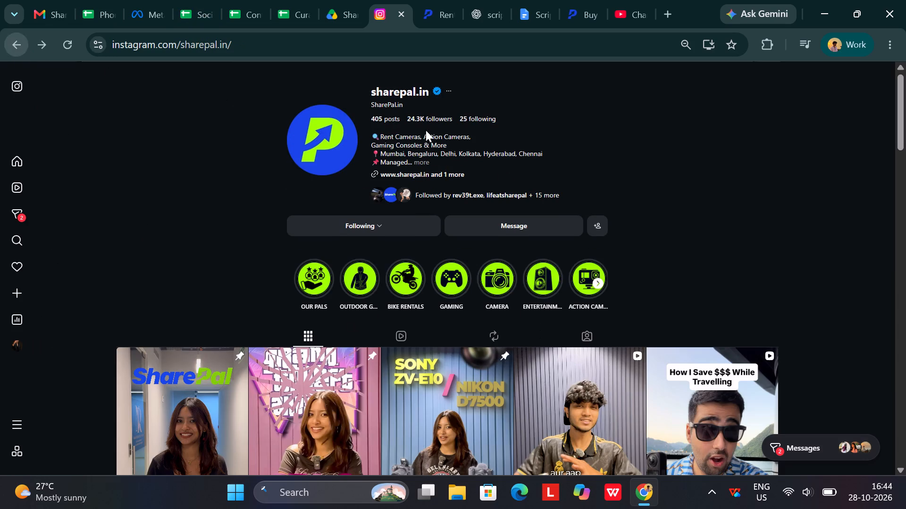
scroll(232, 179, "down", 2)
scroll(221, 180, "up", 3)
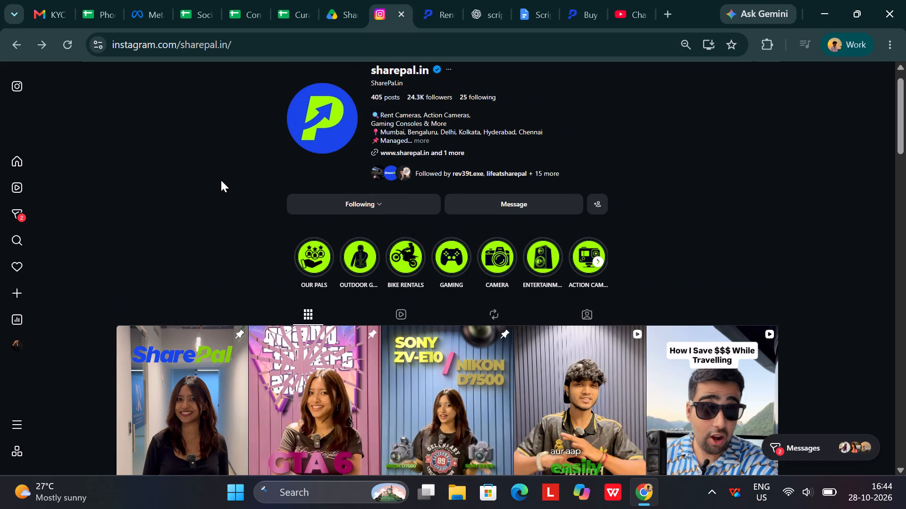
scroll(221, 180, "up", 3)
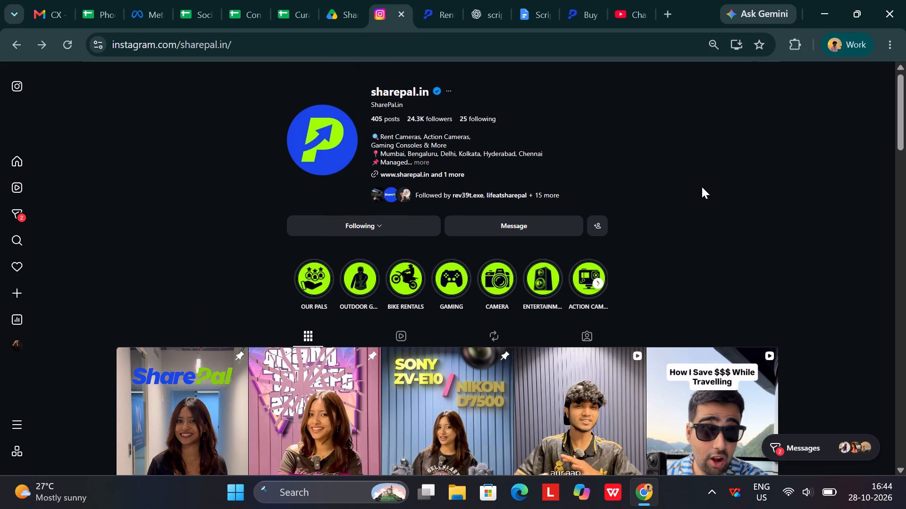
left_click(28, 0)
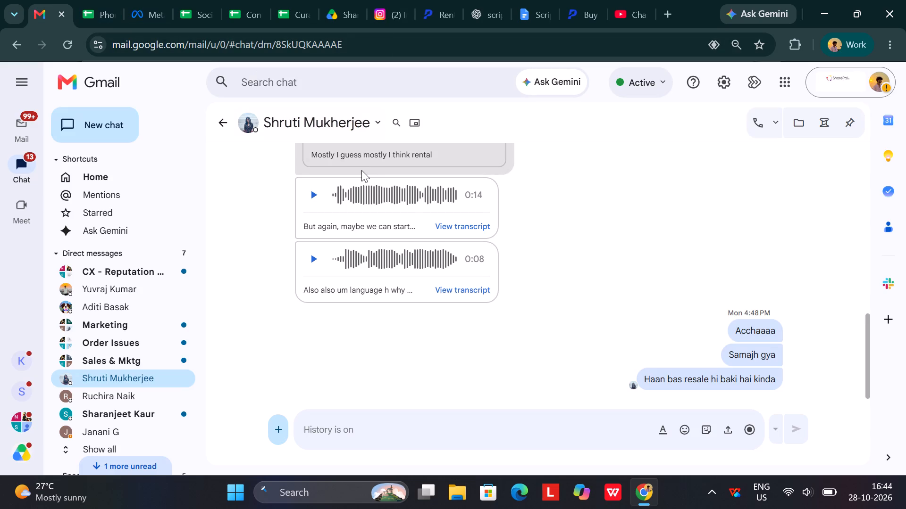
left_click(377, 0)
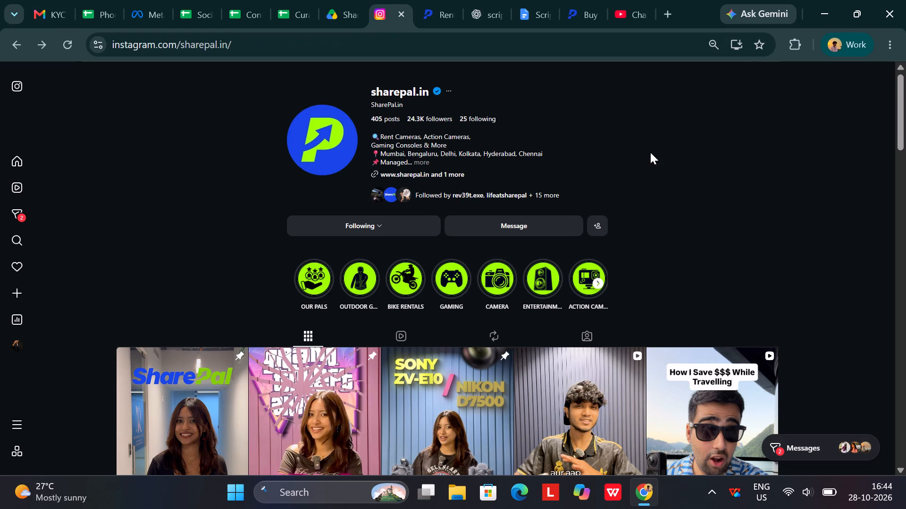
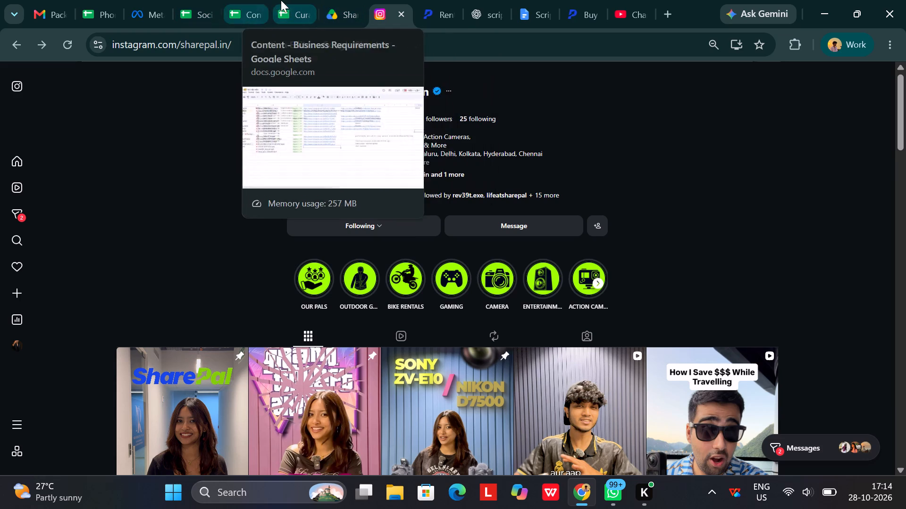
Review the Content - Business Requirements and Curation Editss spreadsheets, and bring up the Social Media RACI Matrix.
left_click(265, 0)
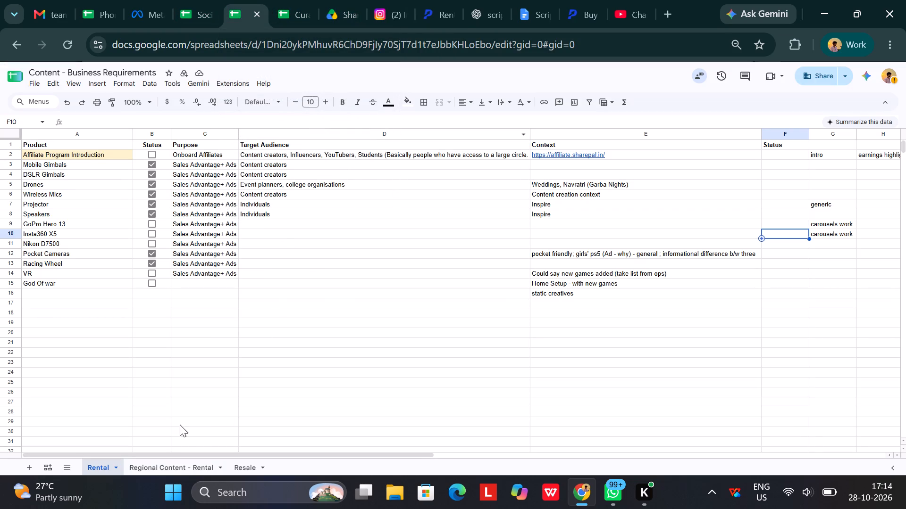
left_click(278, 0)
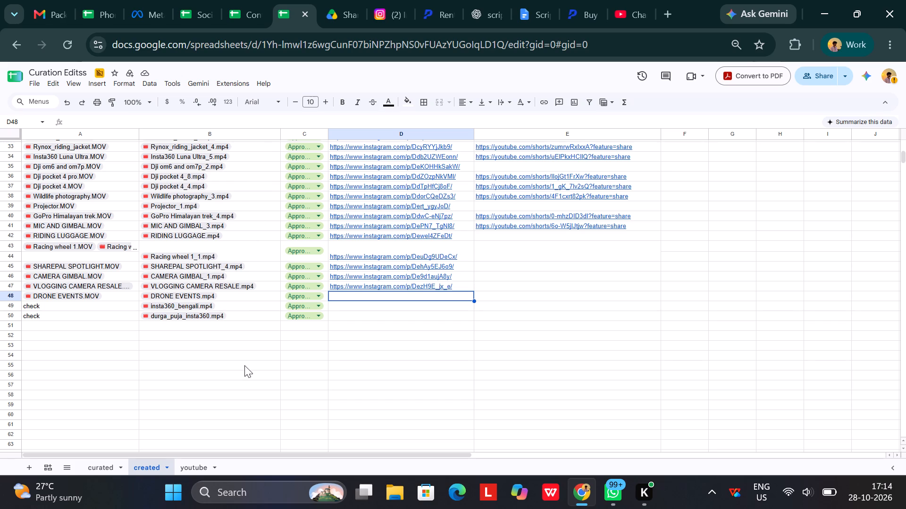
left_click(115, 0)
left_click(196, 0)
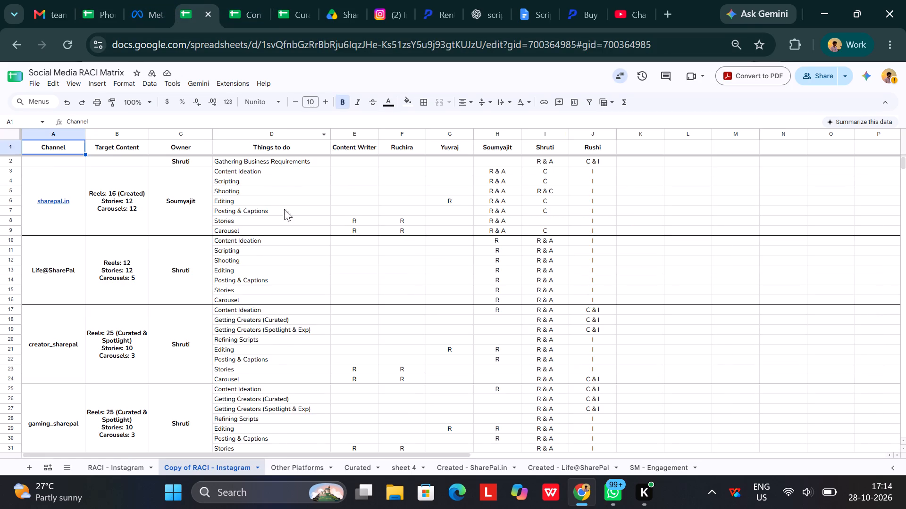
Review the GoPro Hero 13, Insta360 X5 and Nikon D7500 entries in the Rental sheet of Content - Business Requirements.
left_click(255, 0)
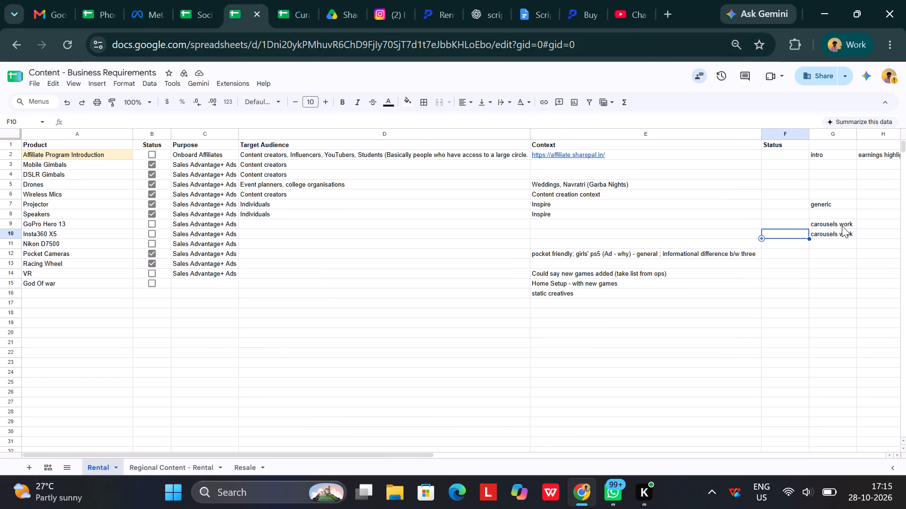
left_click(735, 223)
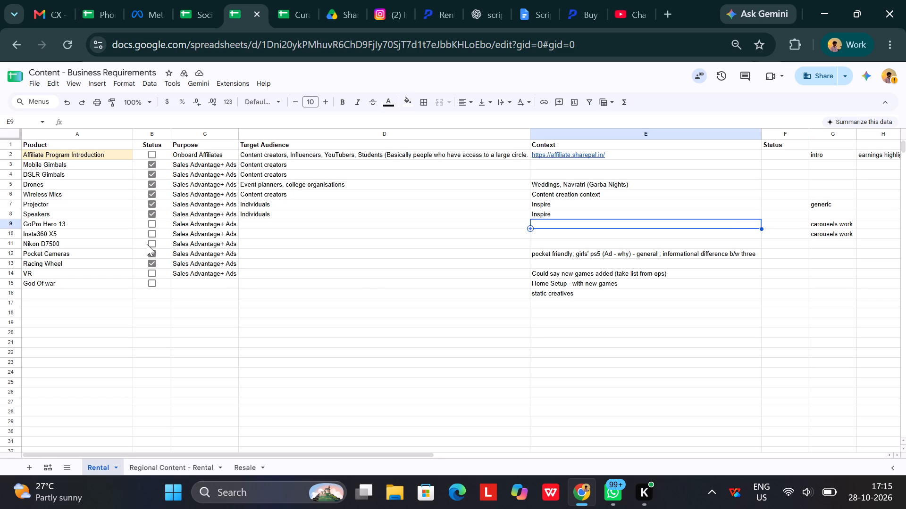
left_click(95, 225)
left_click(79, 234)
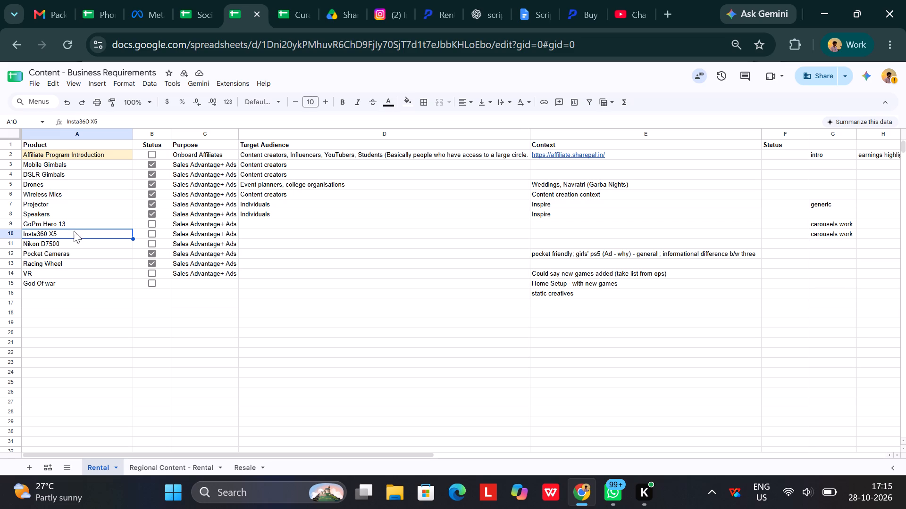
left_click(63, 245)
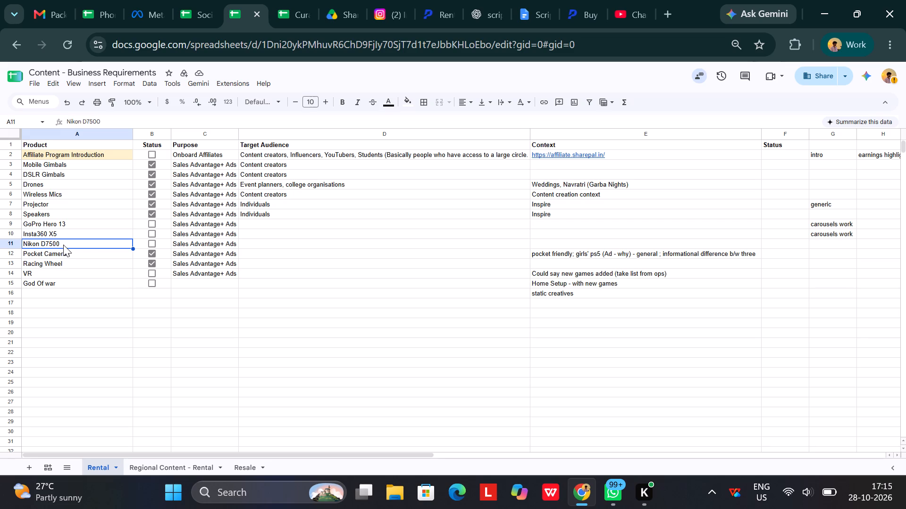
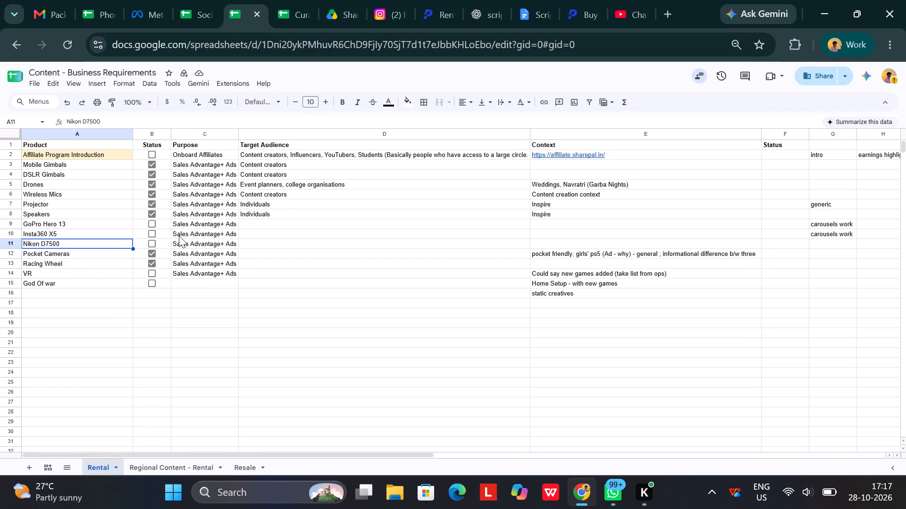
Return to the Insta360 X5 entry in the Product column of the Rental sheet.
left_click(109, 235)
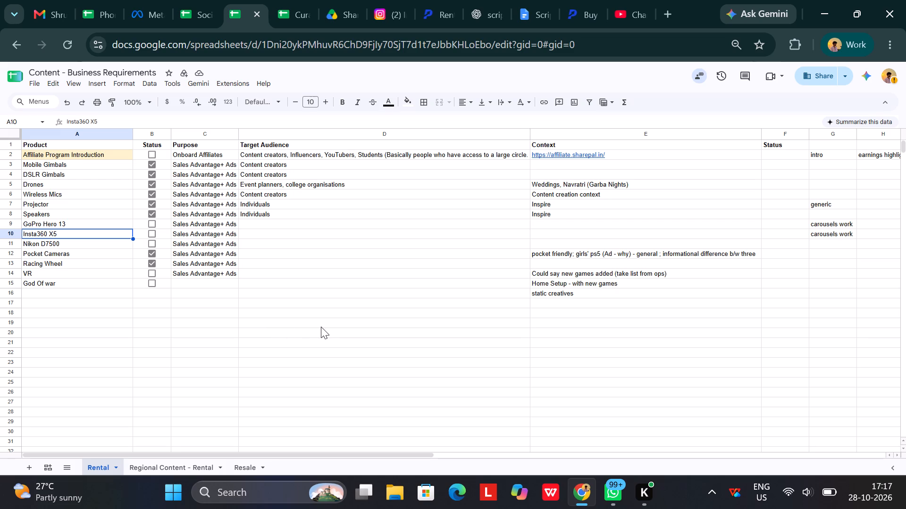